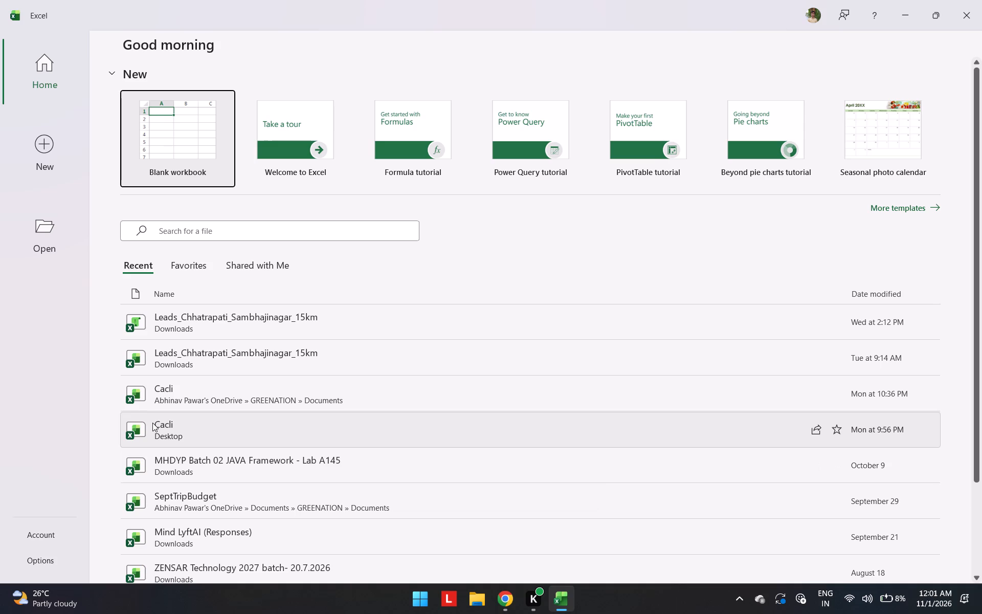
Open the recent Cacli workbook stored in the OneDrive GREENATION » Documents folder.
left_click(169, 397)
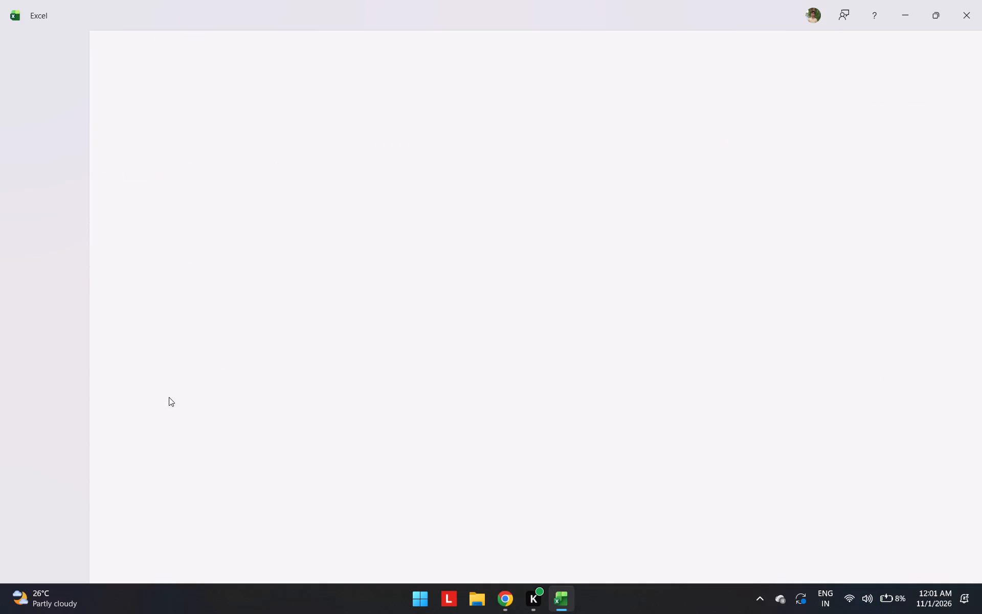
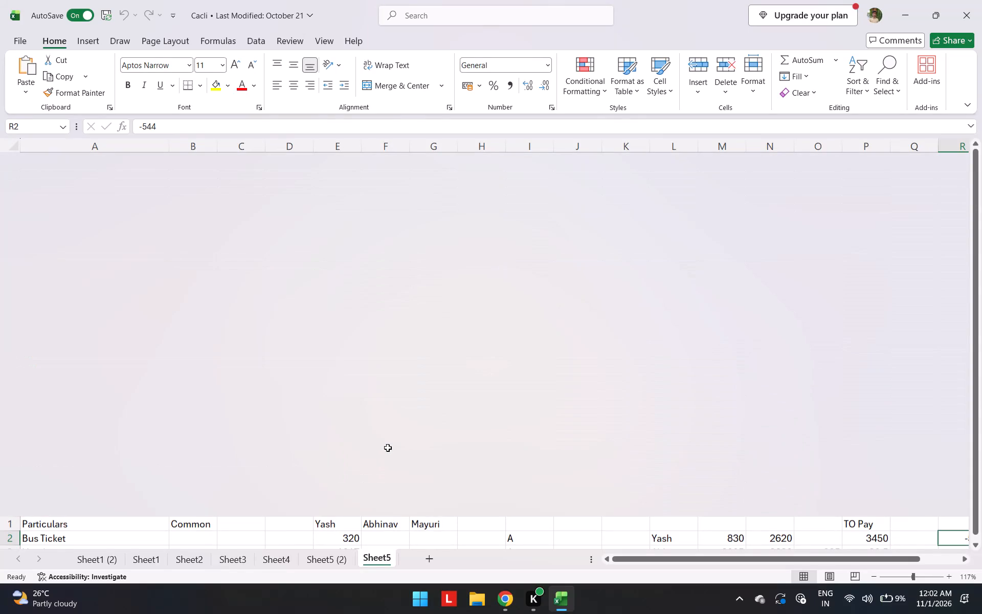
Review the existing expense tables on Sheet5, Sheet5 (2), Sheet4, Sheet3 and Sheet2.
scroll(388, 448, "down", 2)
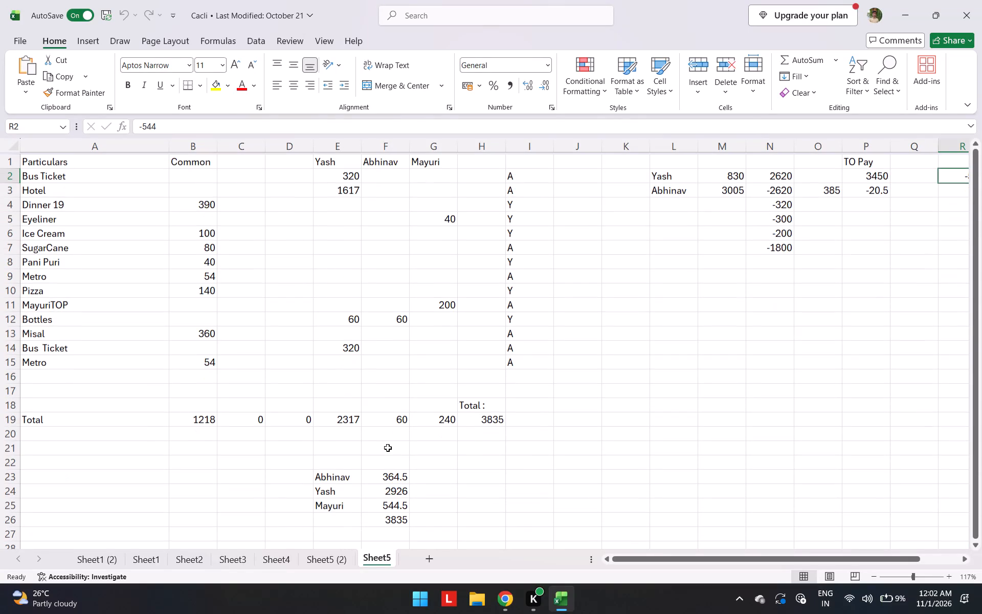
scroll(388, 448, "down", 1)
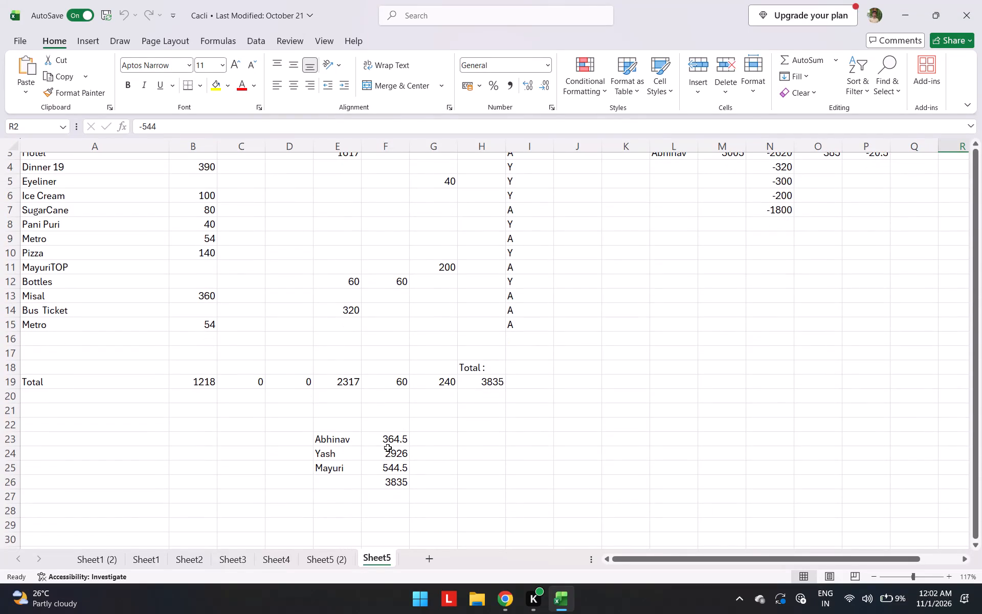
scroll(388, 448, "down", 1)
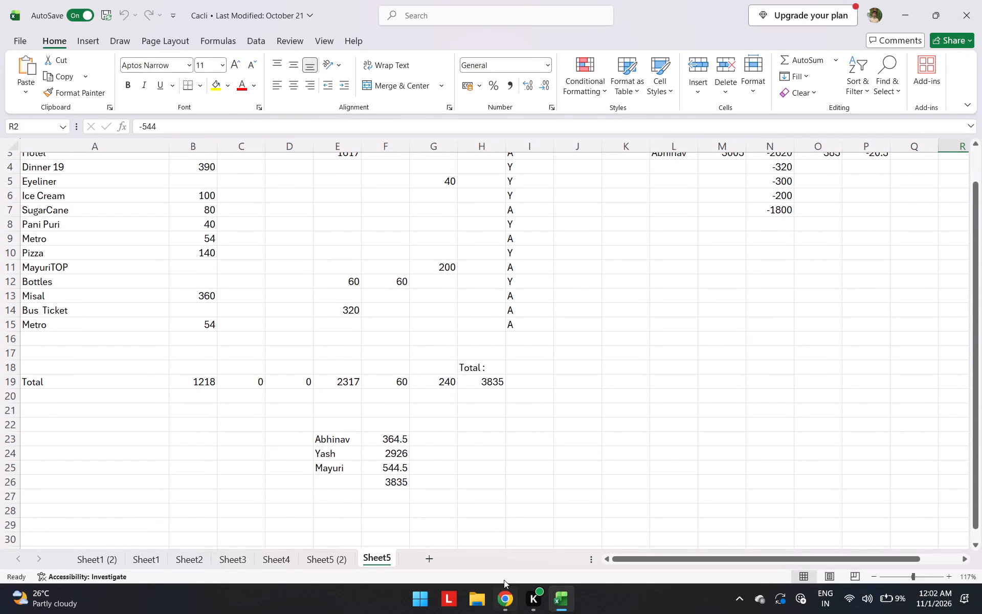
left_click(337, 560)
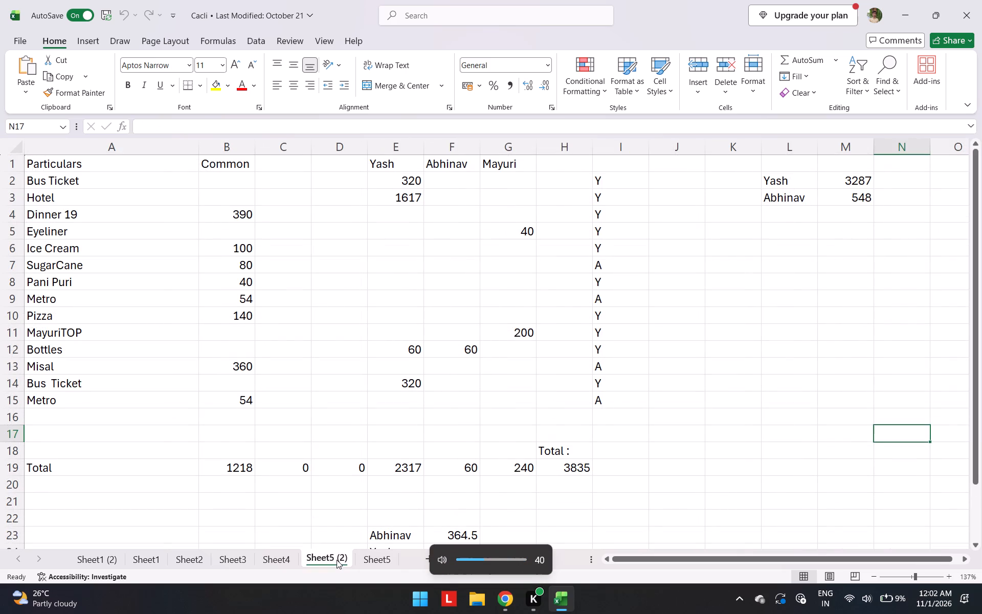
scroll(203, 351, "down", 6)
scroll(203, 351, "up", 3)
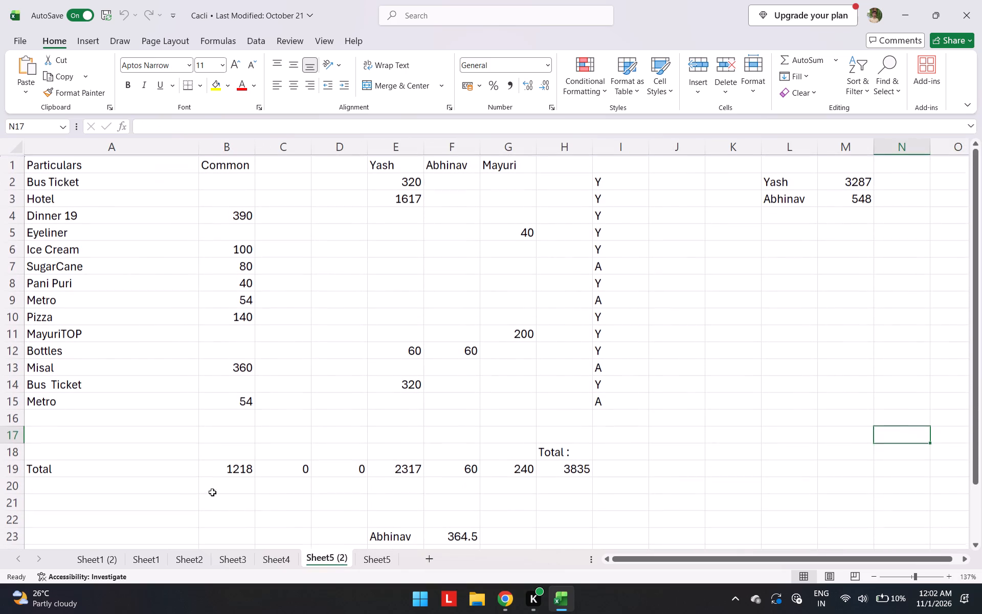
left_click(277, 555)
scroll(328, 389, "down", 1)
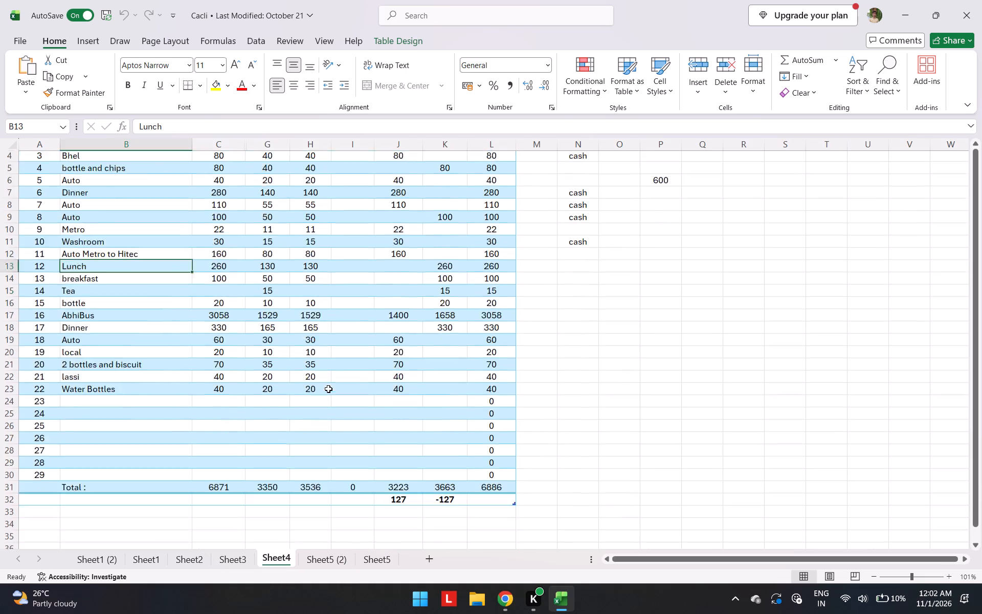
scroll(328, 389, "down", 1)
scroll(328, 389, "up", 3)
left_click(231, 565)
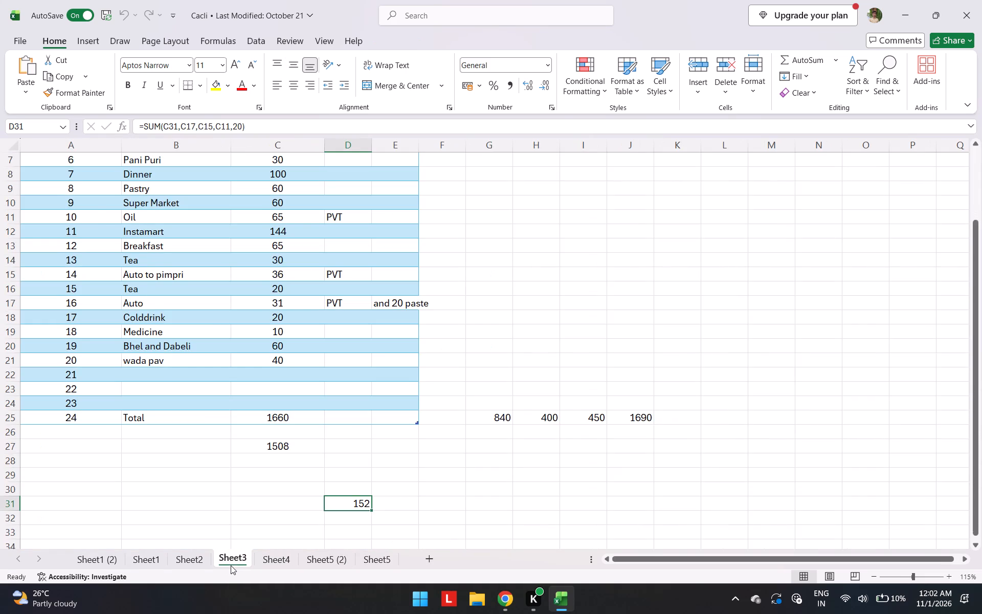
scroll(203, 422, "up", 5)
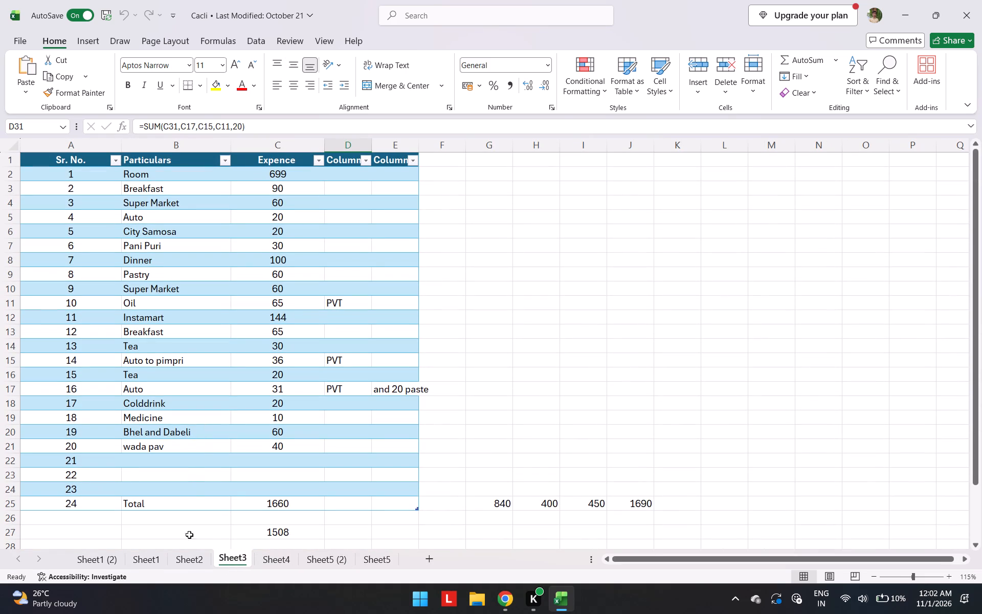
left_click(189, 558)
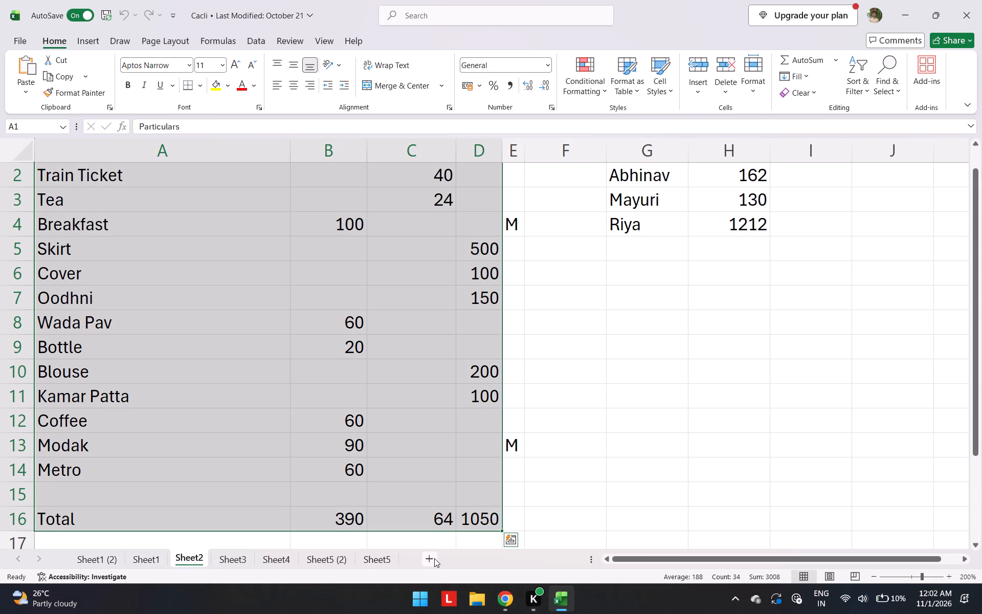
Add a new blank worksheet after Sheet2.
left_click(432, 559)
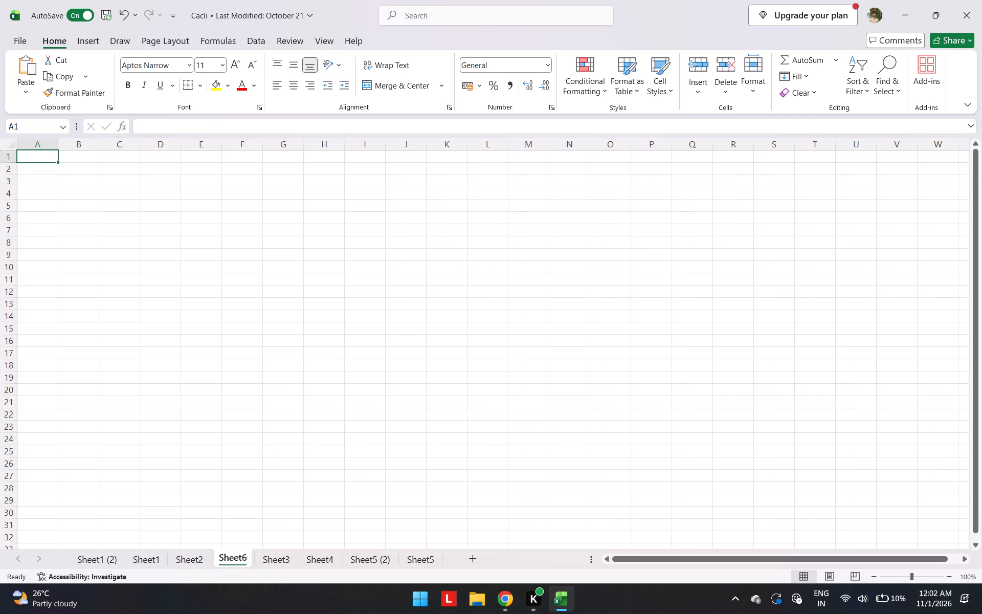
Enter the title "Vishal Mega Mart Expence Report for Saturday (31-10-2026)" in cell A1.
type("Vishal Mega Mart Expc")
key("BackSpace")
type("ence Report For")
key("space")
key("BackSpace")
key("BackSpace")
key("BackSpace")
key("BackSpace")
type("for (")
key("space")
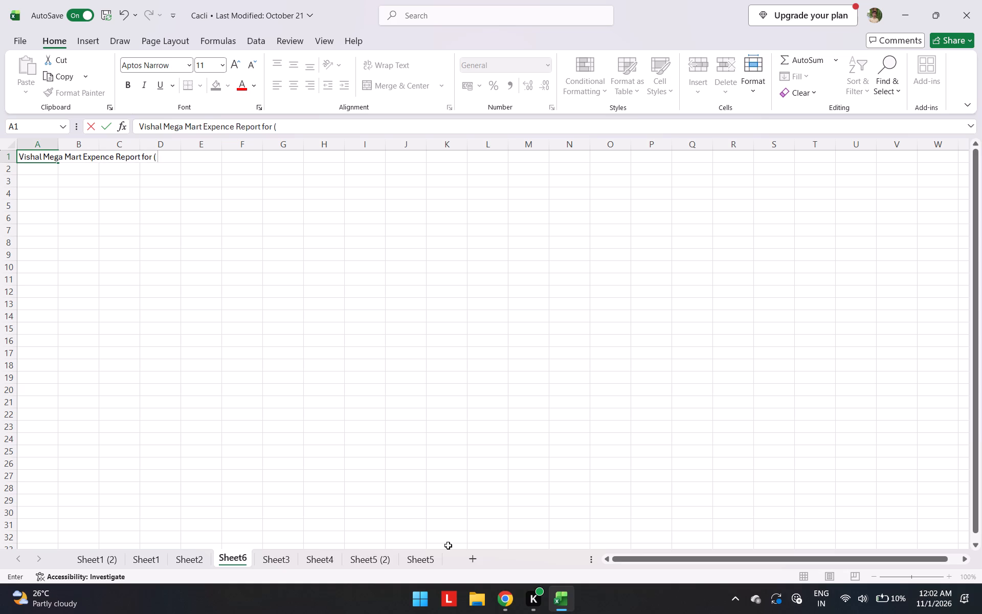
key("shift+s")
key("BackSpace")
key("BackSpace")
key("BackSpace")
type("Satud")
key("BackSpace")
type("rday (")
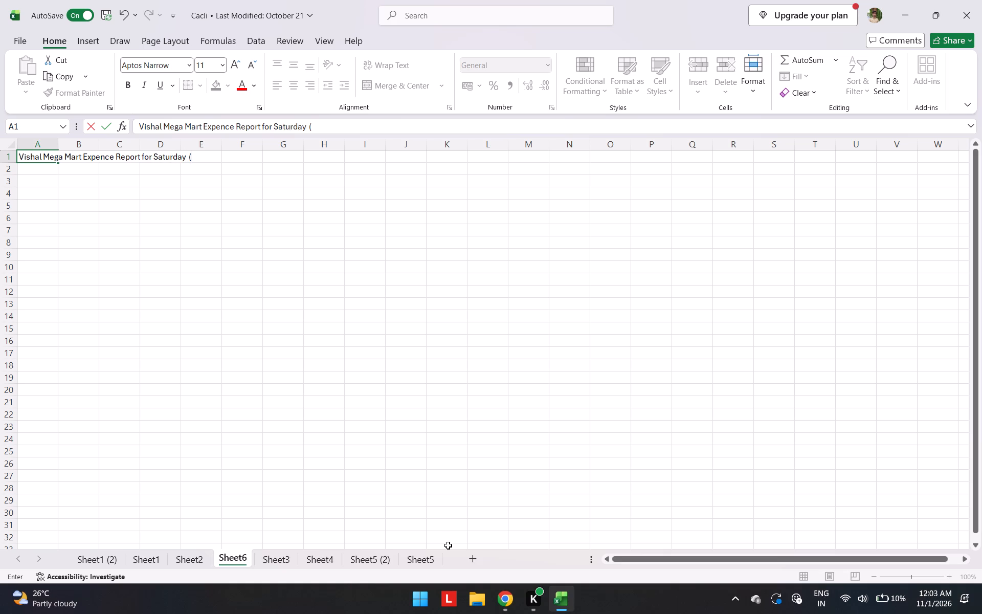
key("0")
key("BackSpace")
type("31")
type("-10")
type("-2026")
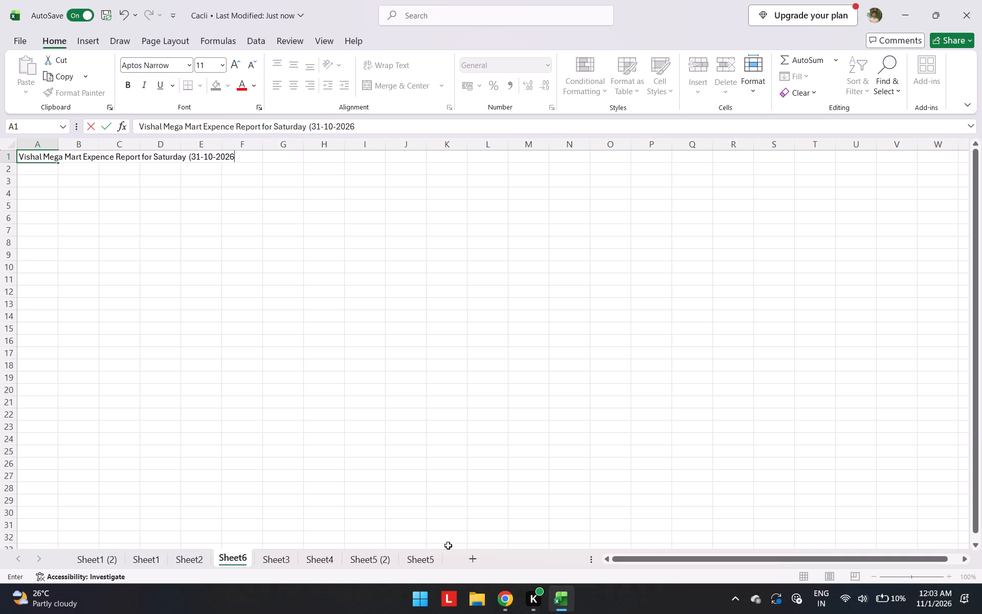
key("shift+parenright")
key("Return")
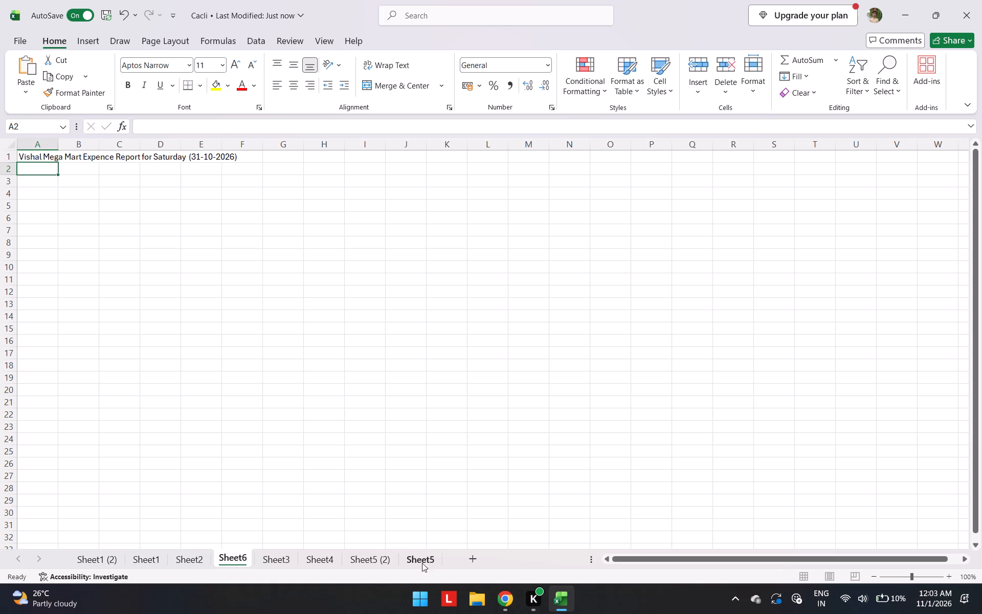
Enter the column headings No., Particulars and Cost in cells A2 to C2.
scroll(415, 550, "up", 4)
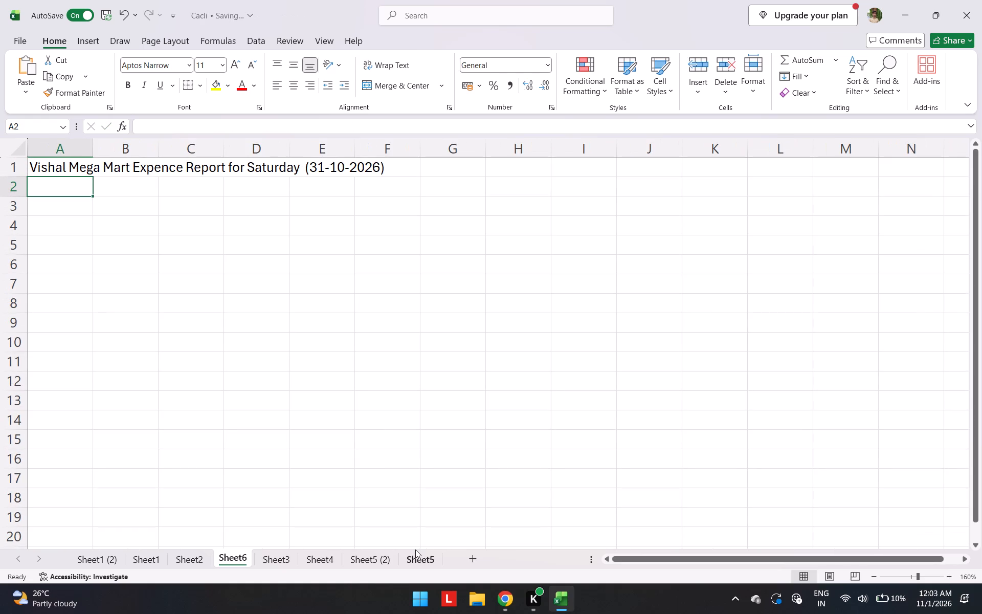
type("No.")
key("Tab")
type("Particulars")
key("Tab")
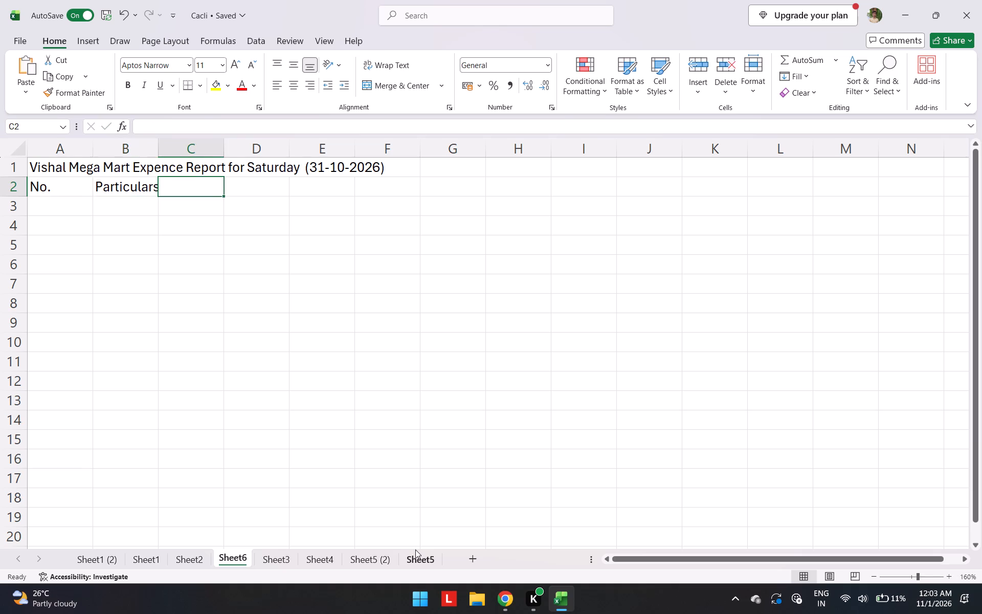
type("Price")
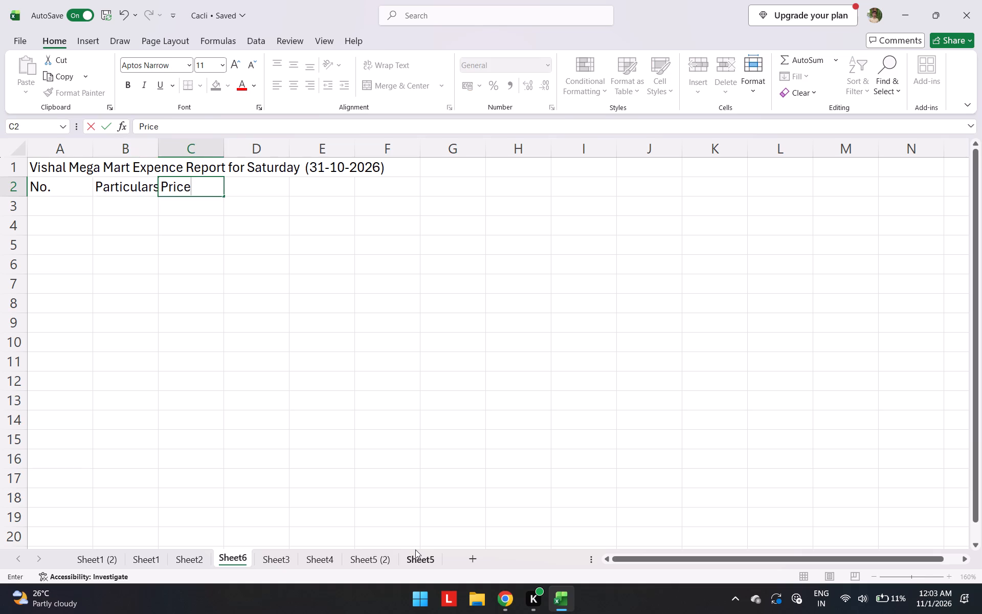
key("BackSpace")
key("BackSpace")
key("BackSpace")
key("BackSpace")
key("BackSpace")
type("Cost")
key("Return")
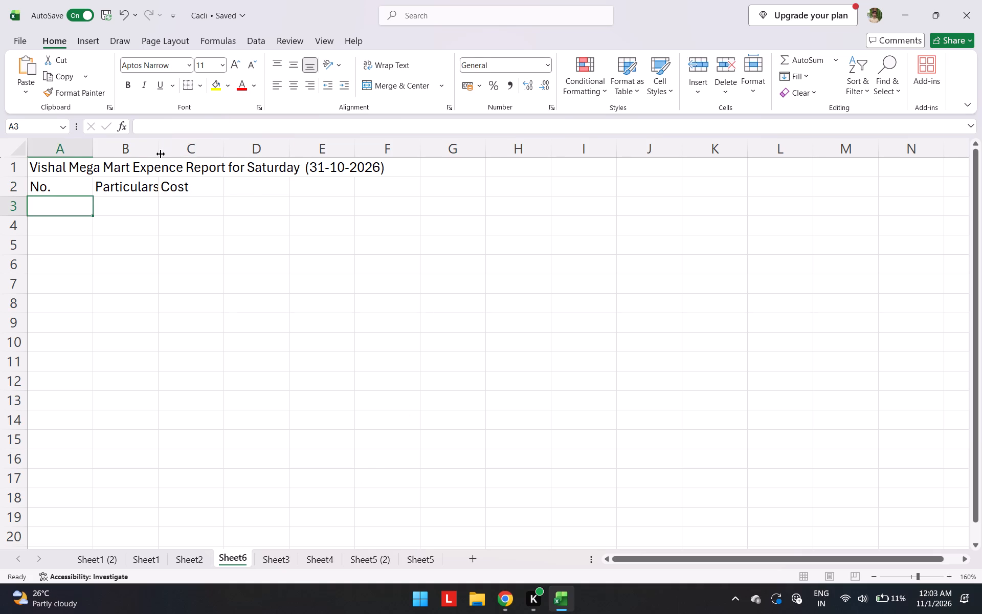
Widen the Particulars column to about 28 and make the Cost column slightly wider.
left_click_drag(157, 151, 253, 157)
left_click_drag(322, 142, 386, 142)
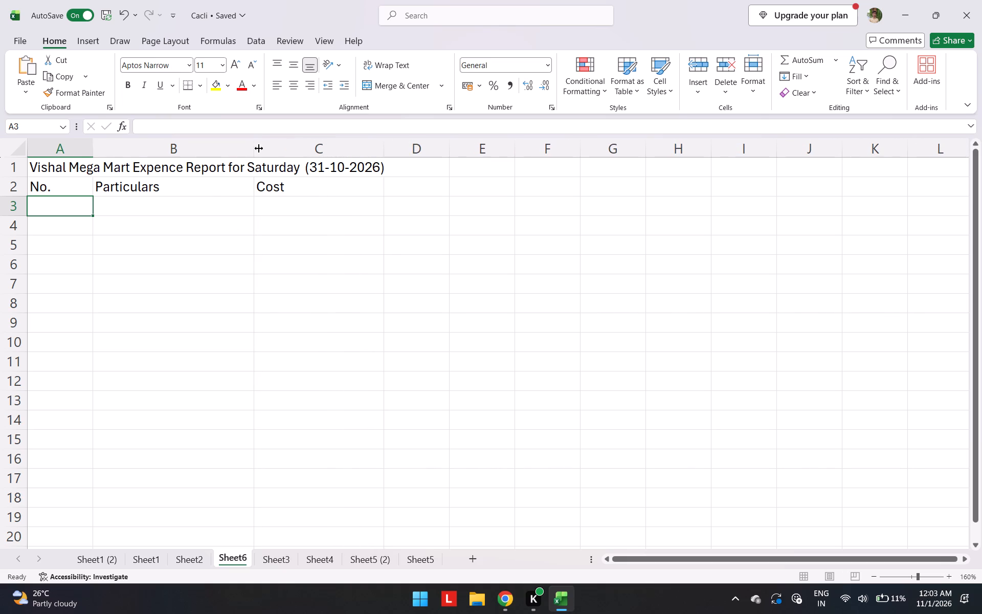
left_click_drag(254, 147, 310, 153)
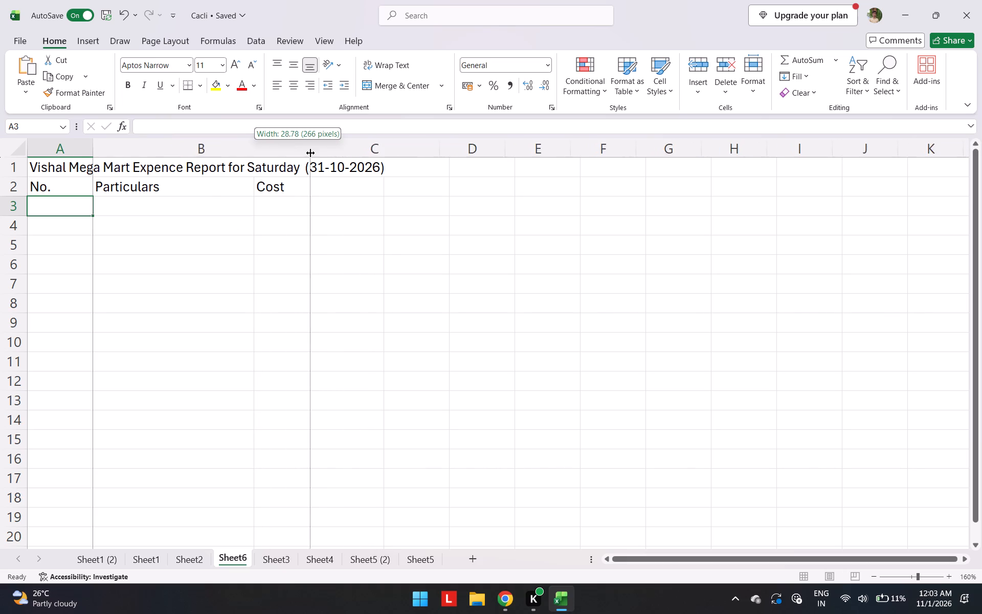
left_click_drag(310, 153, 308, 150)
left_click_drag(439, 144, 386, 154)
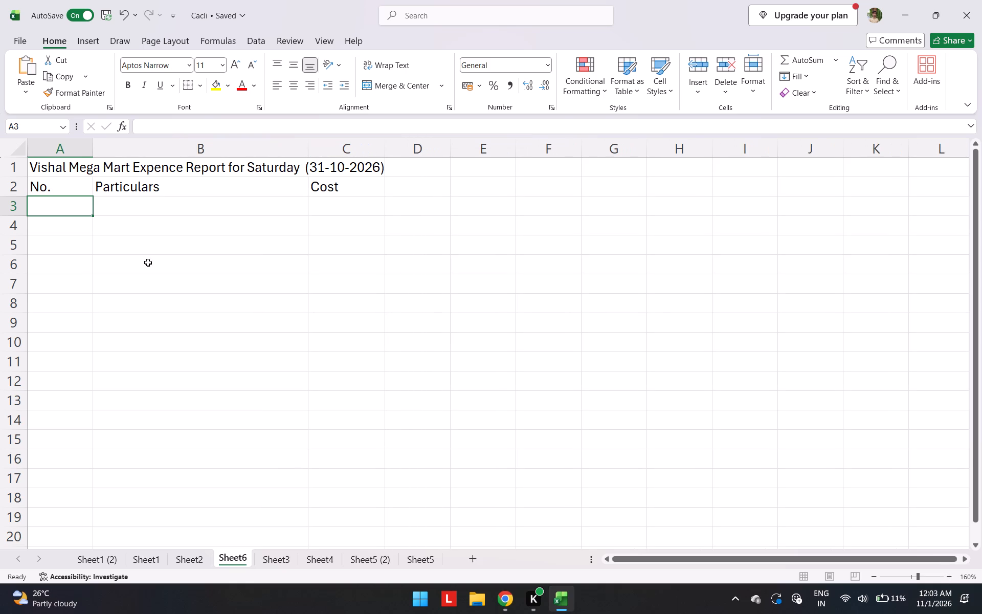
Enter the first expense in row 3: number 1, "Clg to Station auto", cost 60.
left_click(143, 265)
left_click(76, 207)
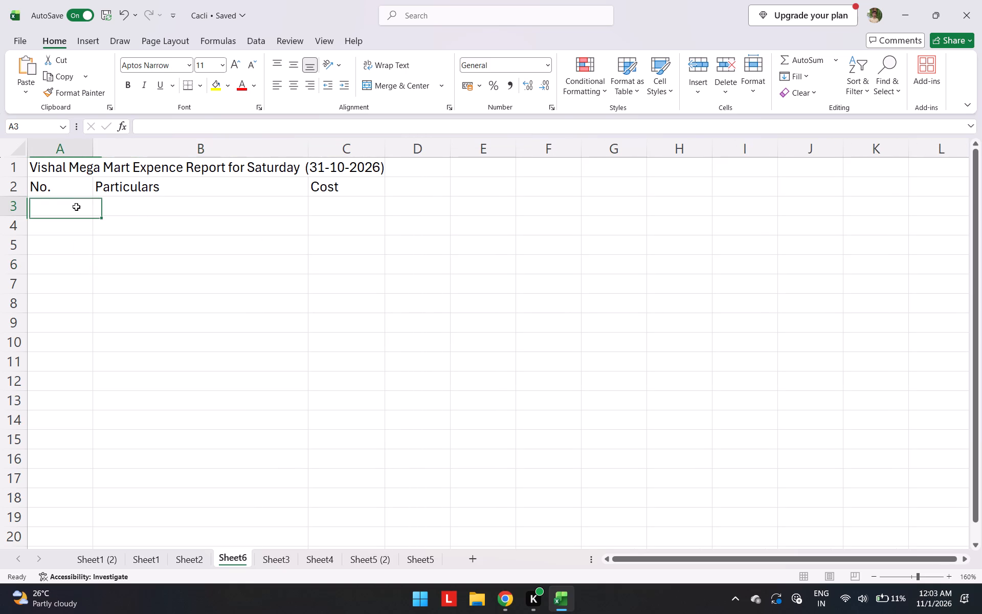
key("1")
key("Return")
key("Up")
key("Right")
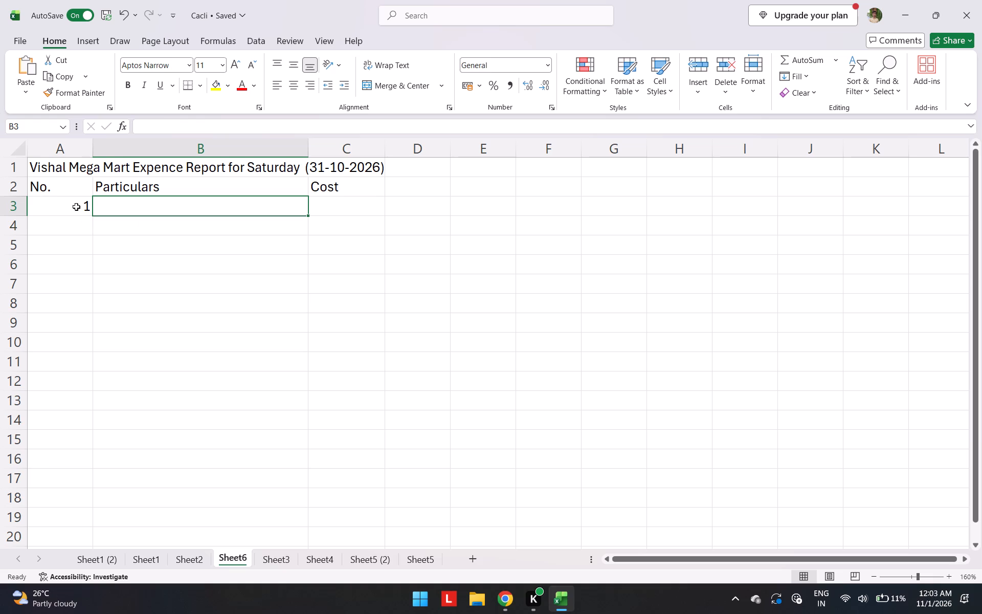
type("Auto")
key("Tab")
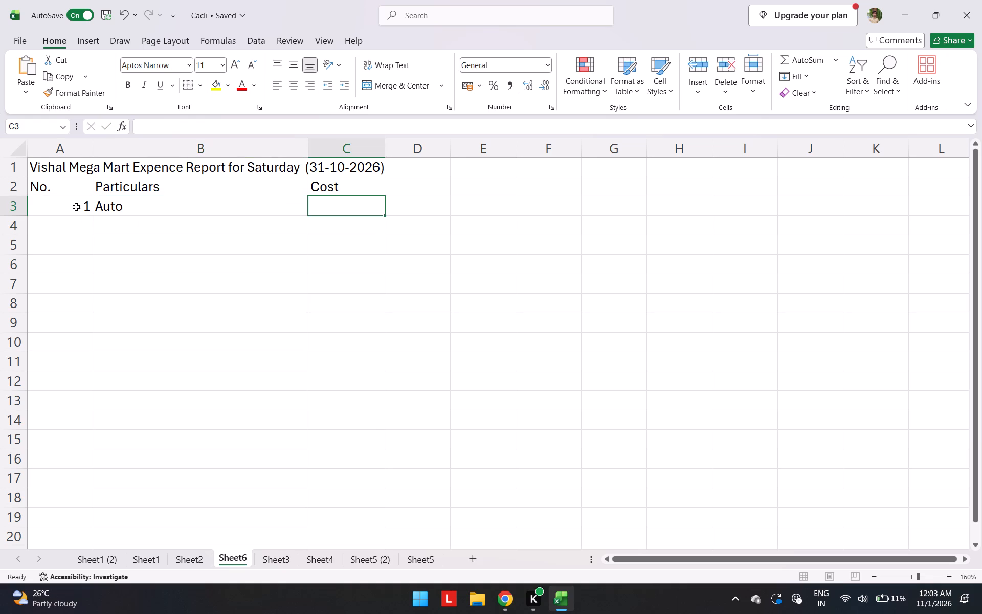
key("Left")
type("Clg to Station auto")
key("Tab")
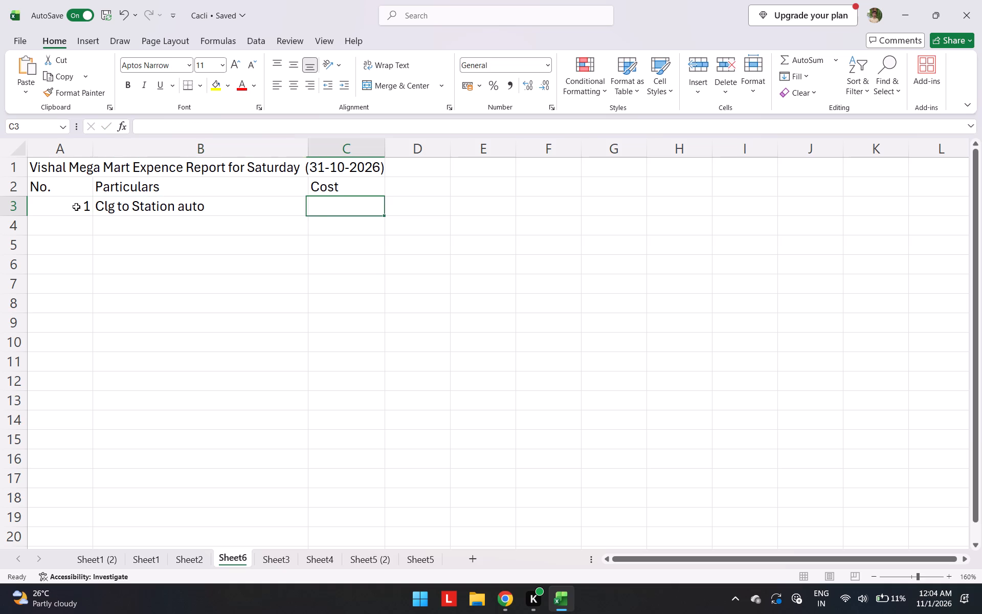
type("60")
key("Return")
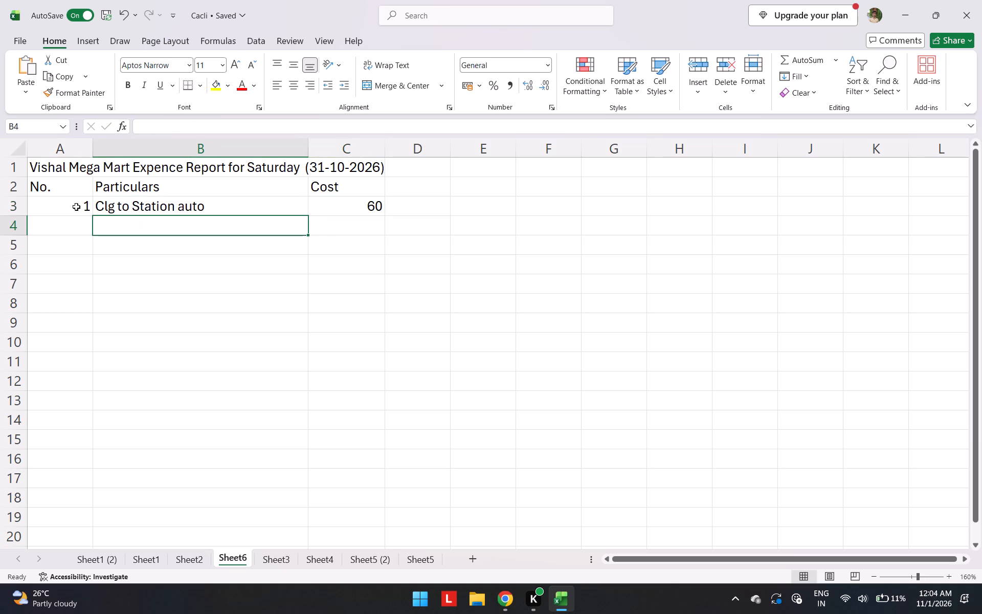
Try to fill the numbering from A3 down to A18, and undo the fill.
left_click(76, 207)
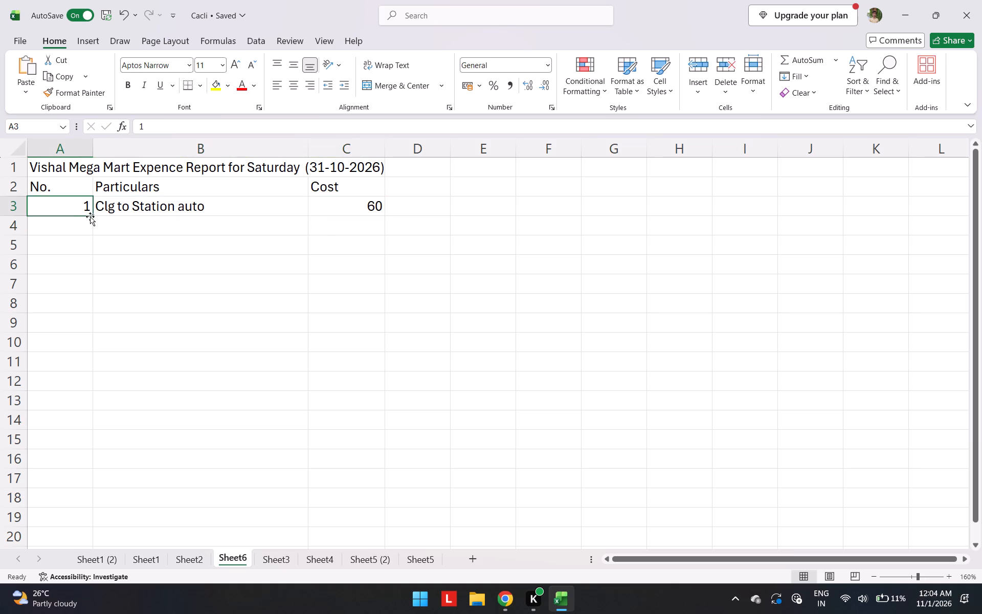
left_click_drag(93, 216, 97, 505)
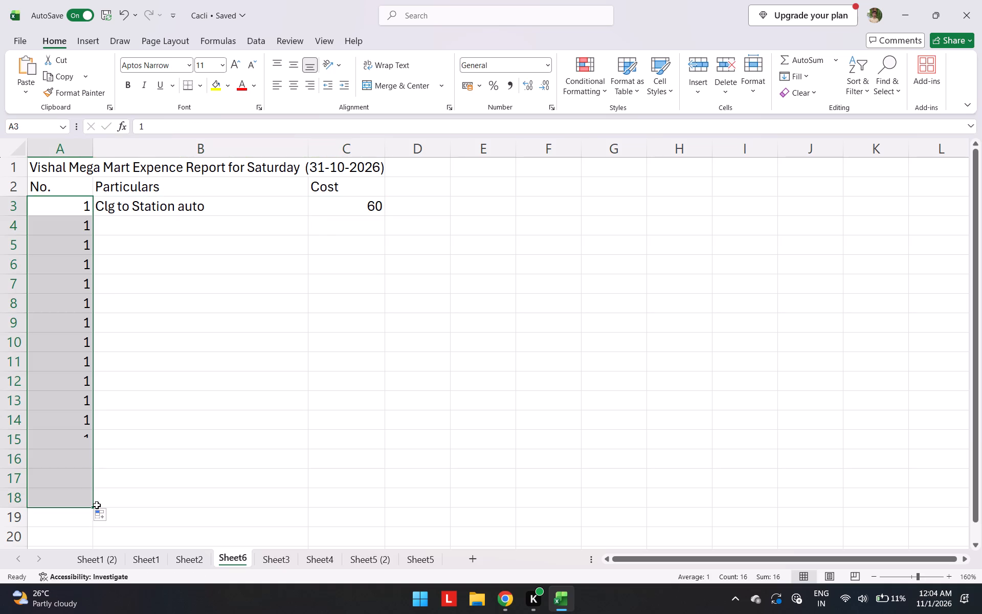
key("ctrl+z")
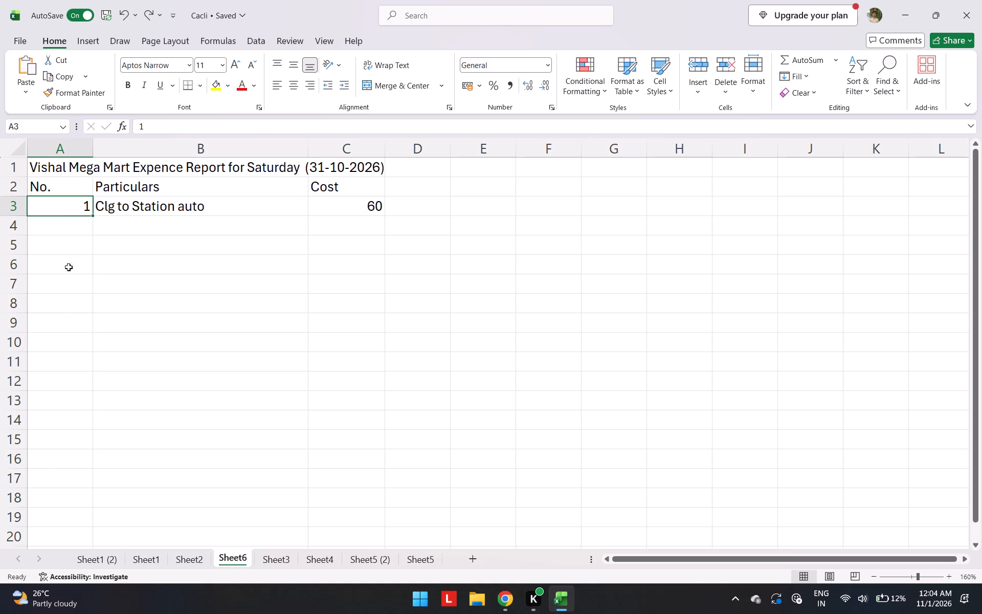
Enter 2 in cell A4 and fill the number series from A3:A4 down to 14 in A16.
left_click(71, 233)
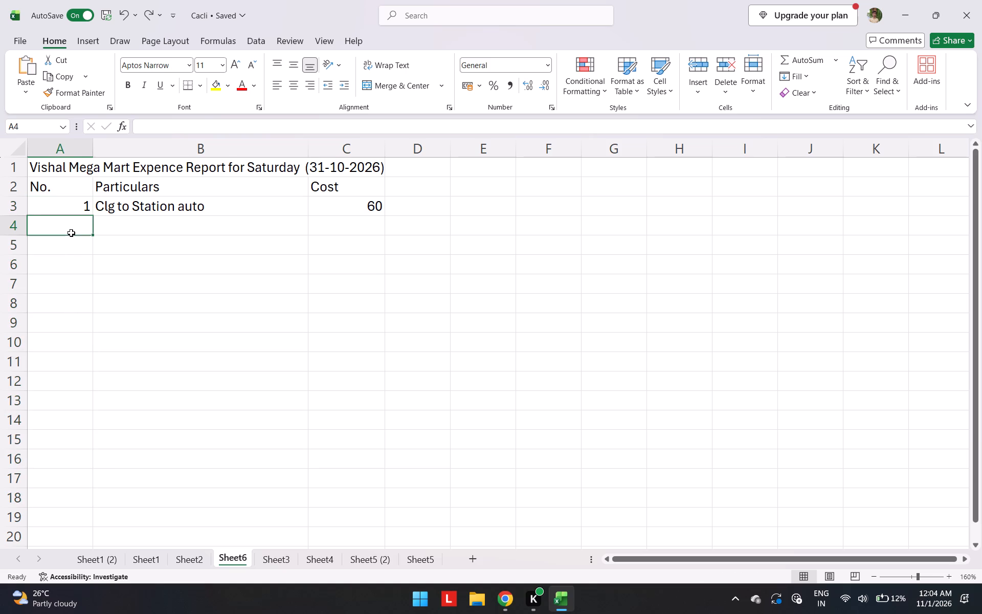
key("2")
key("Return")
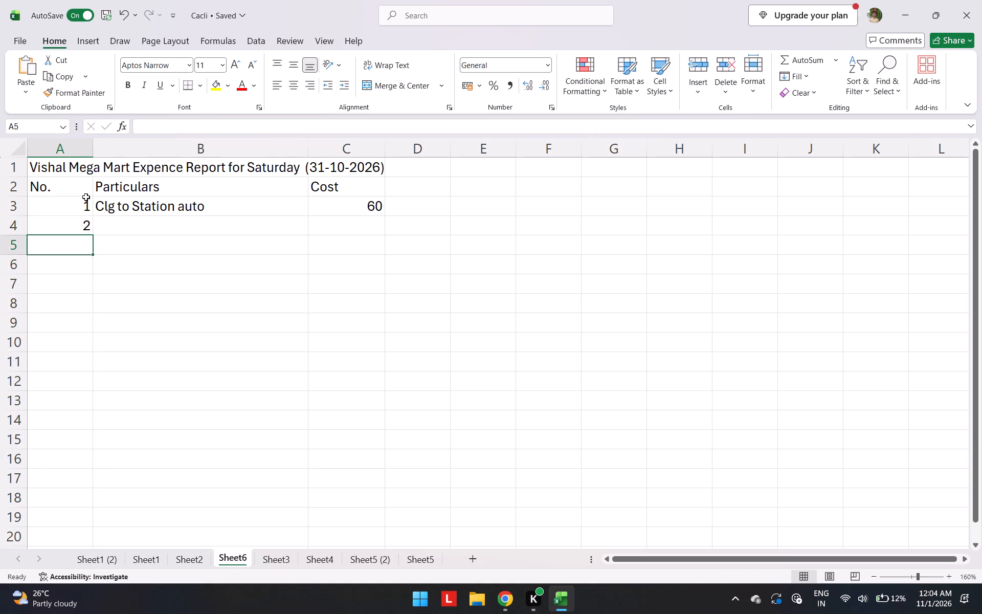
left_click_drag(82, 201, 78, 227)
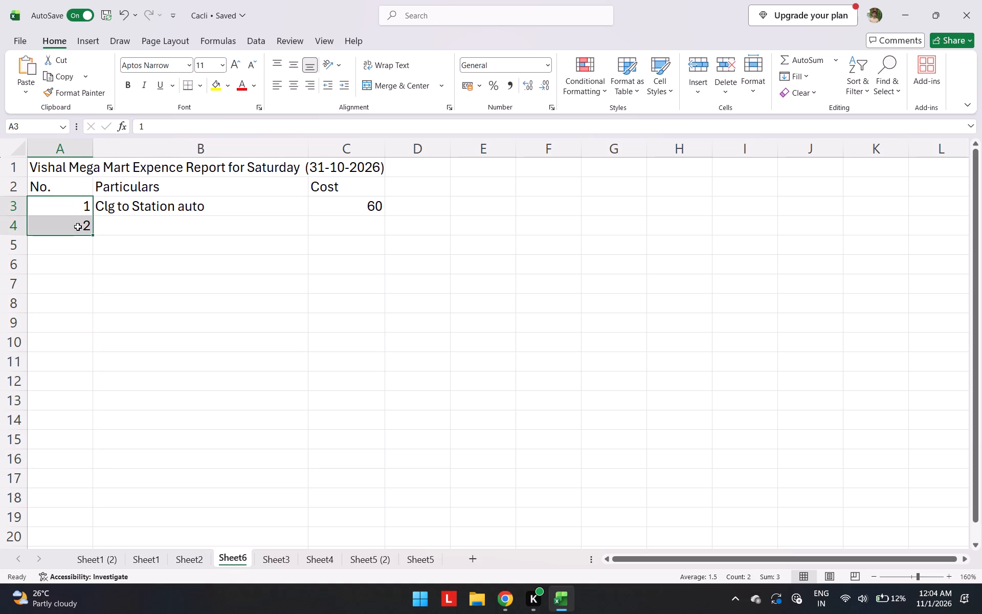
left_click_drag(93, 236, 96, 269)
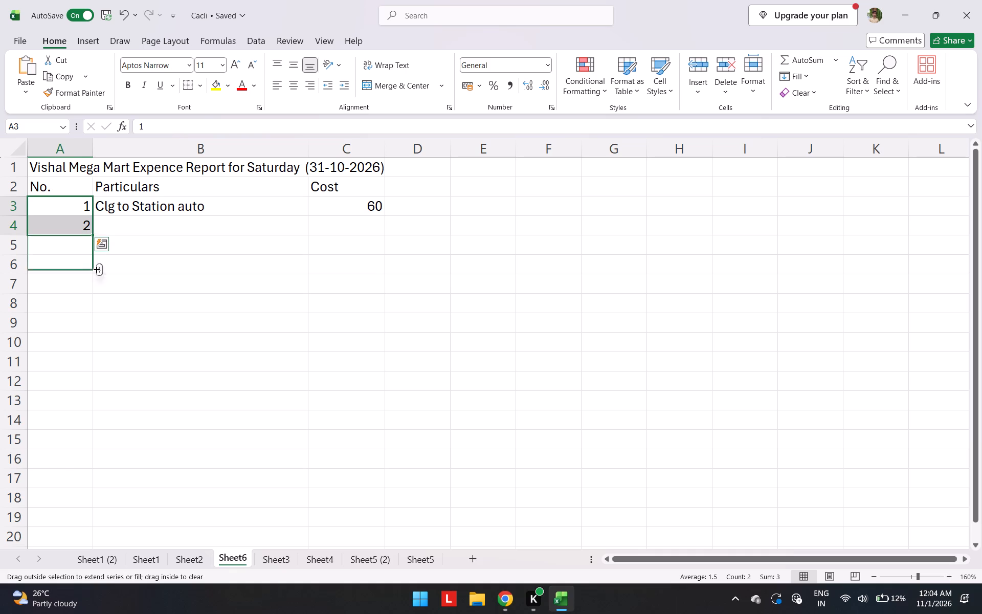
left_click_drag(96, 269, 97, 413)
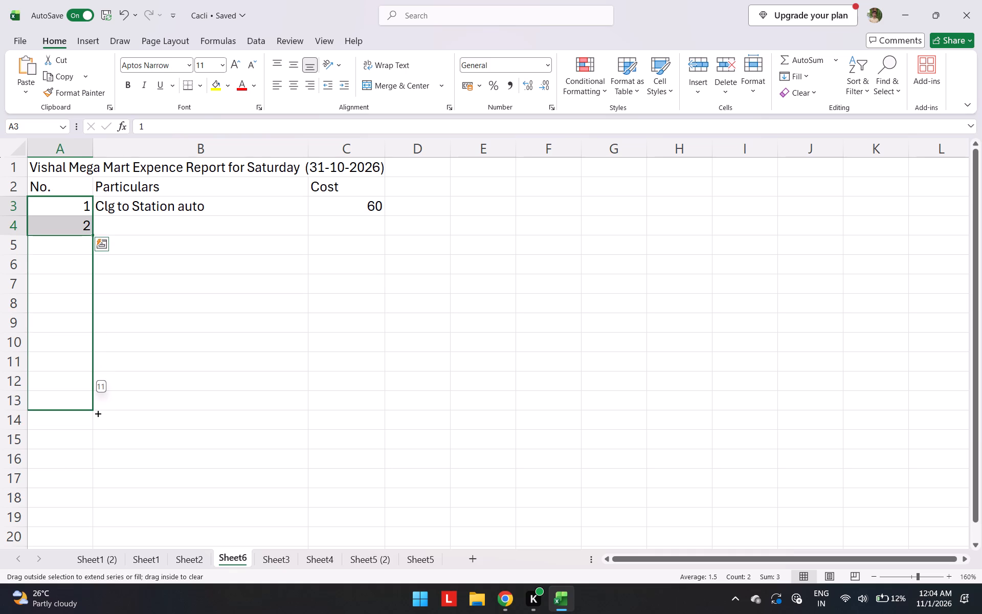
left_click_drag(97, 413, 95, 424)
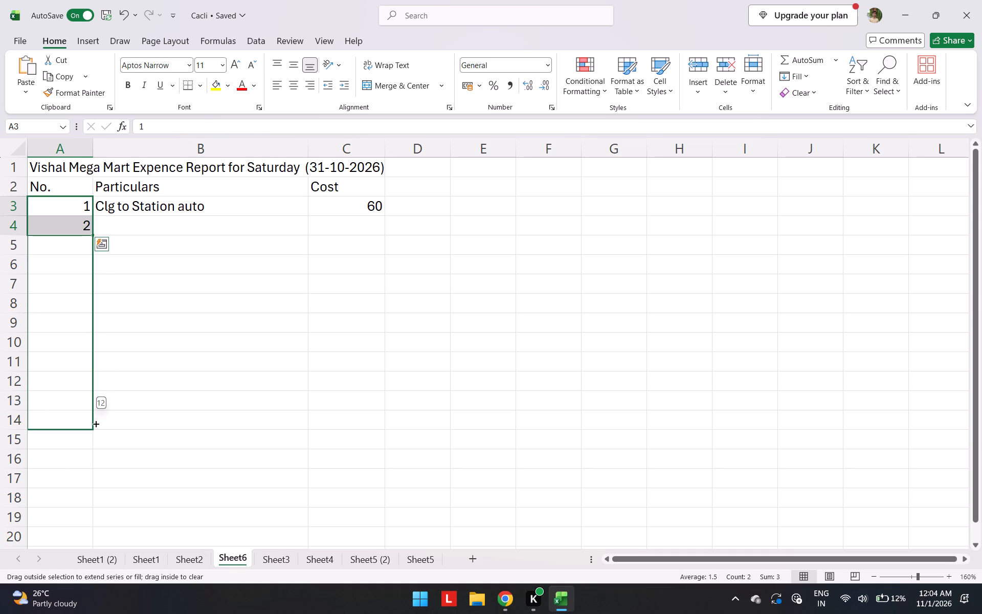
left_click_drag(95, 424, 94, 450)
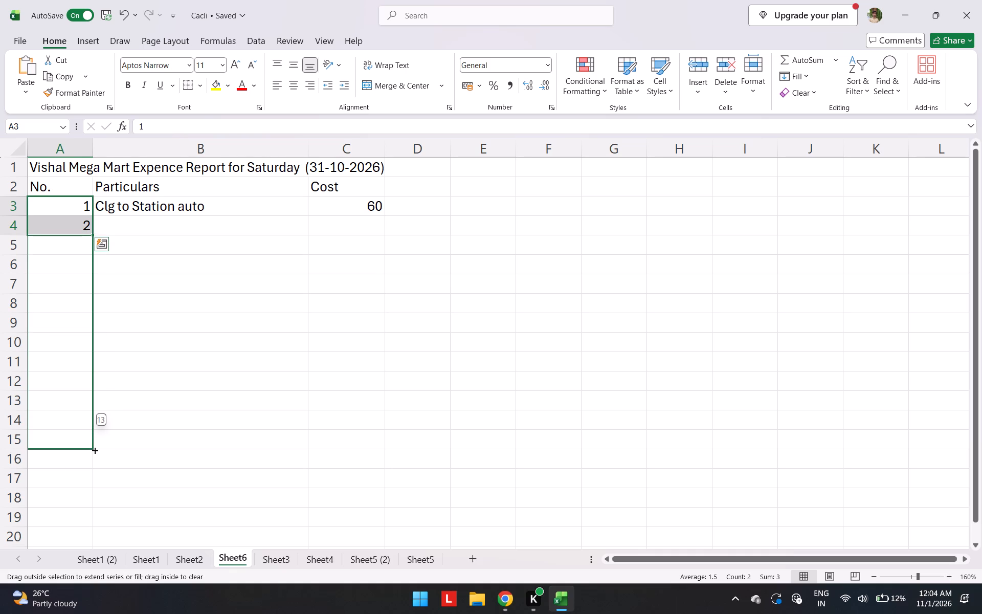
left_click_drag(94, 450, 92, 461)
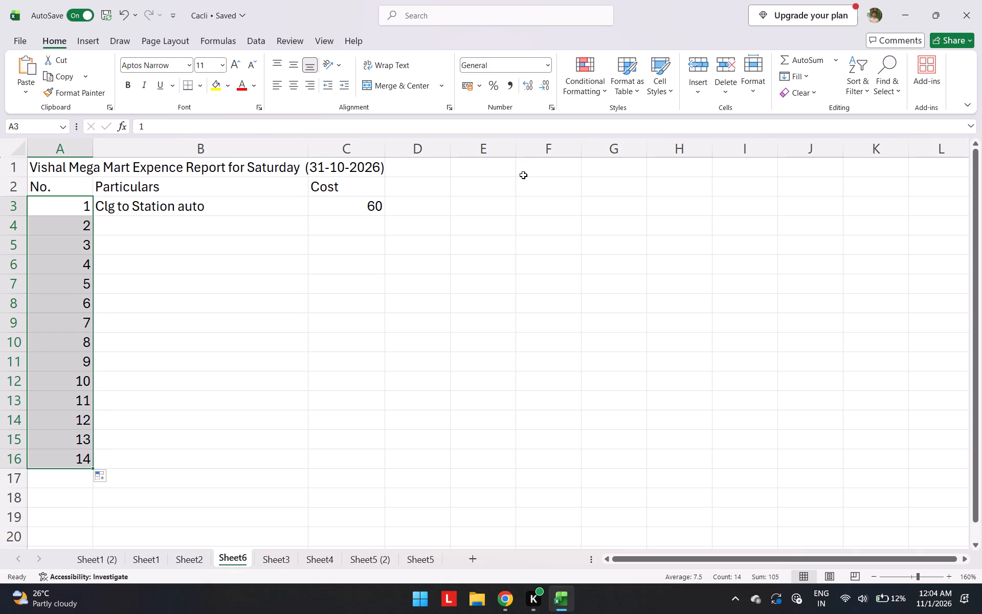
Enter the column headings Abhinav, Mayuri and Prachi in cells D2 to F2.
left_click(502, 191)
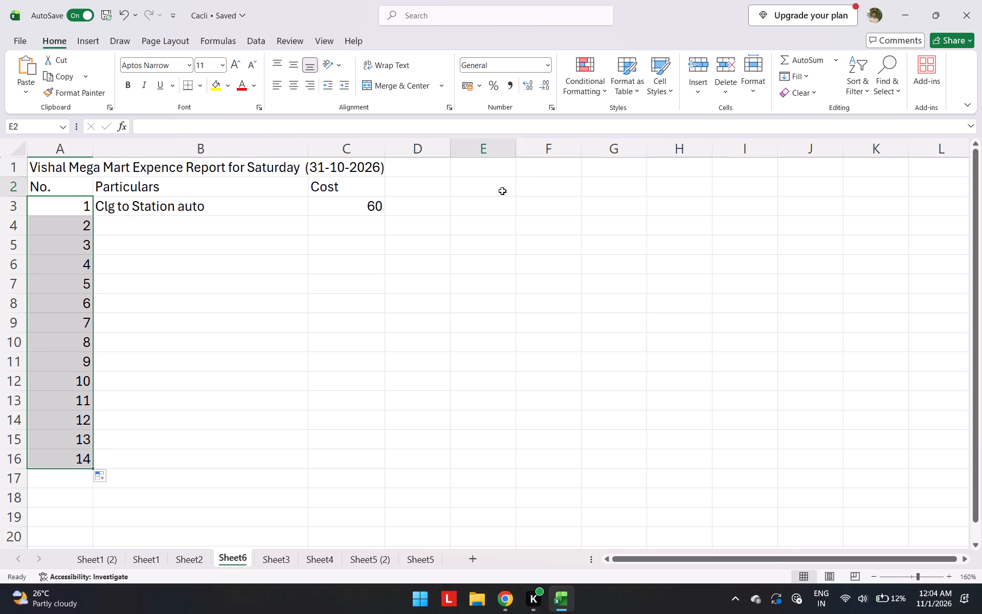
left_click(442, 188)
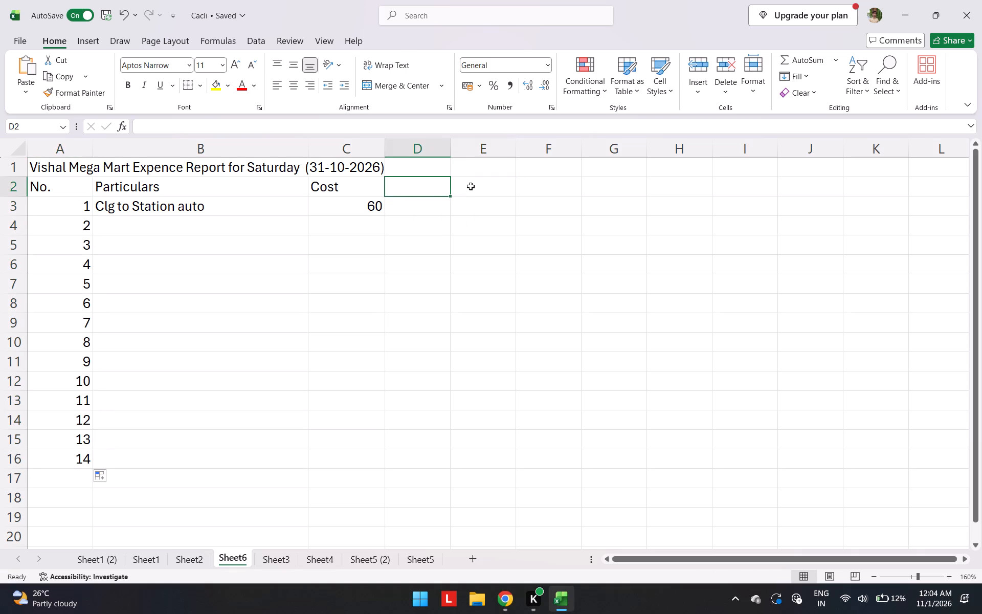
left_click(471, 186)
left_click(424, 187)
type("Abhinav")
key("Tab")
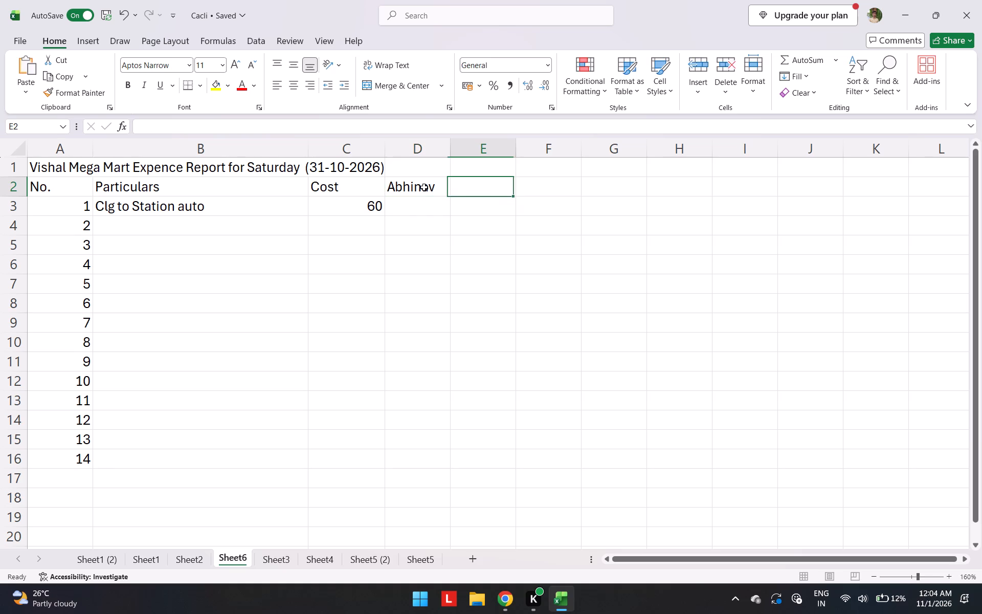
key("BackSpace")
key("ctrl+Left")
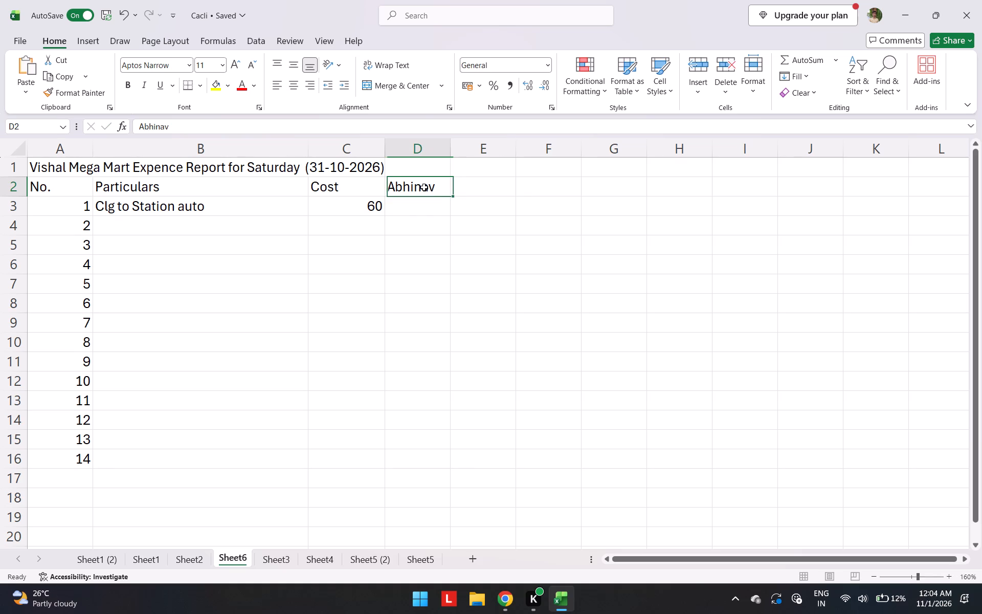
left_click(480, 181)
type("Mayuri")
key("space")
key("Tab")
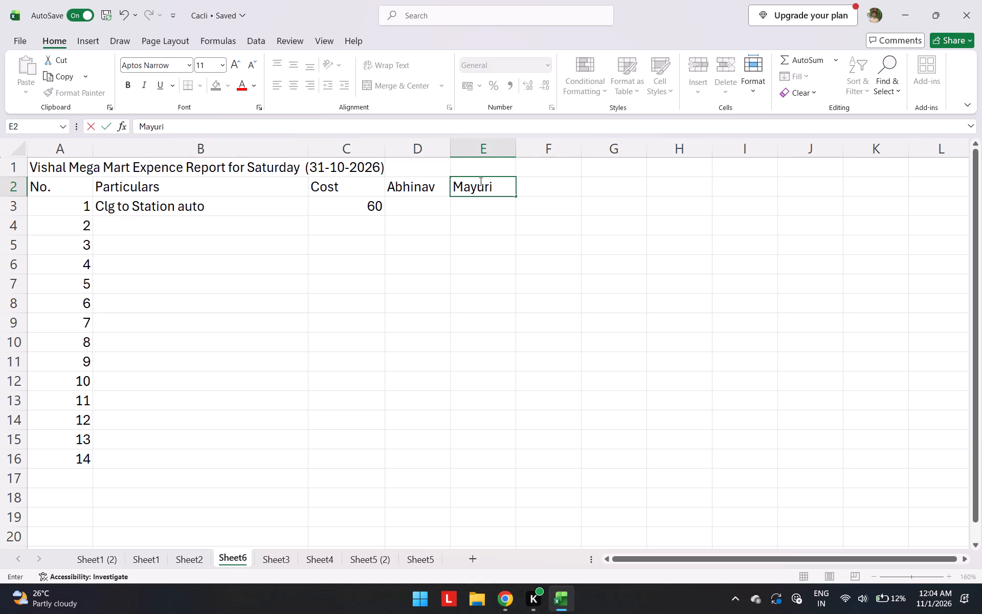
type("Prachi")
key("space")
key("Return")
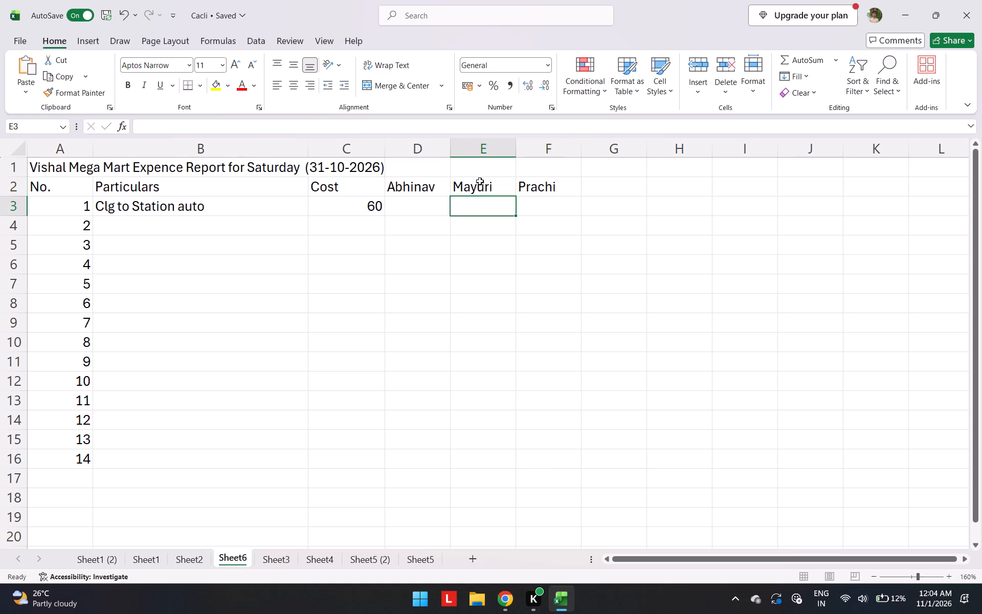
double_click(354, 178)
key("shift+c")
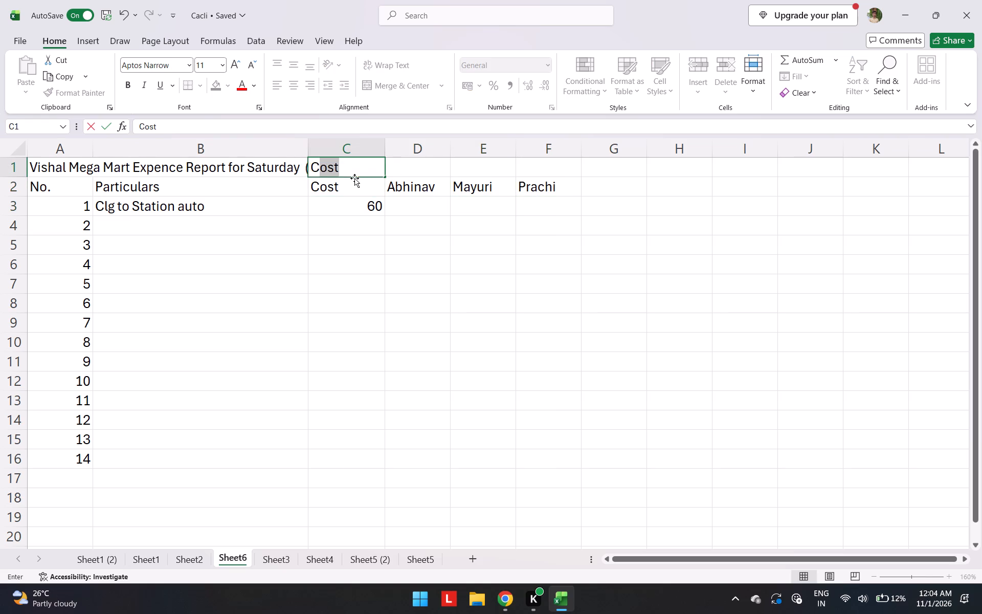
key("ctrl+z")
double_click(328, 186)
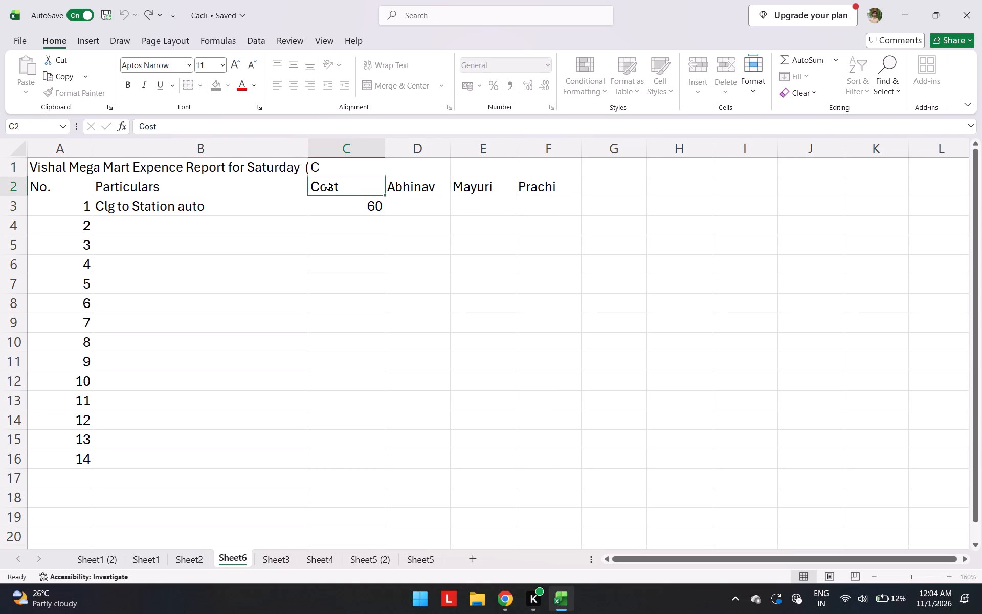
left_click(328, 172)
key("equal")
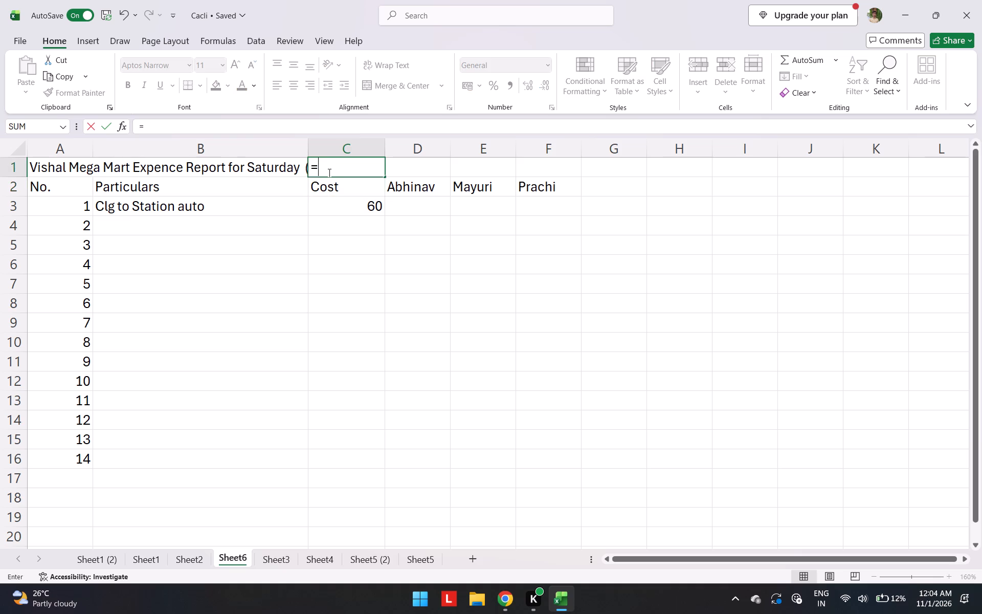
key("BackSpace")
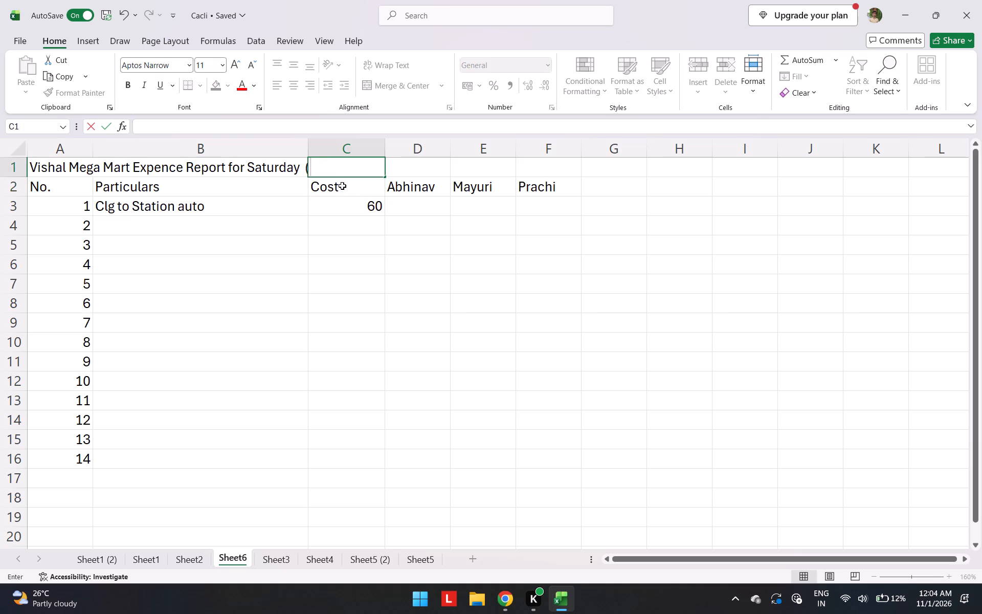
Replace the Cost heading in cell C2 with Common.
left_click(342, 186)
type("Common")
key("Return")
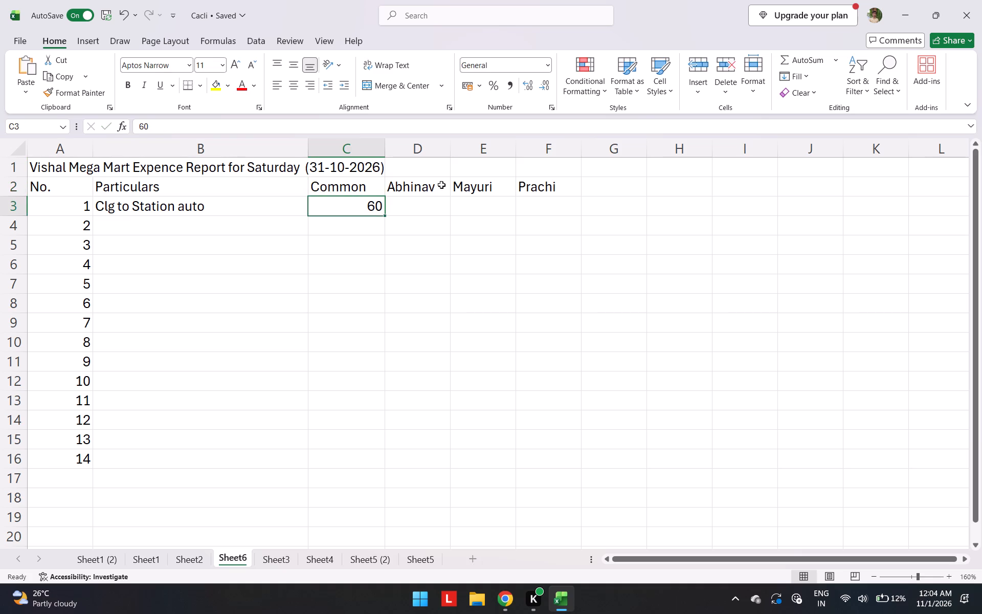
left_click(594, 194)
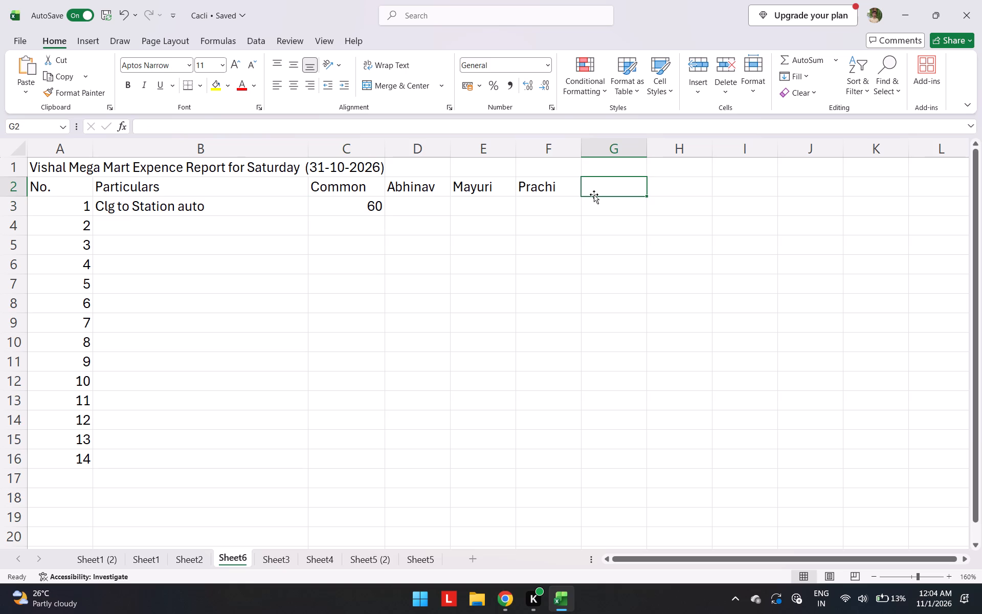
left_click(236, 230)
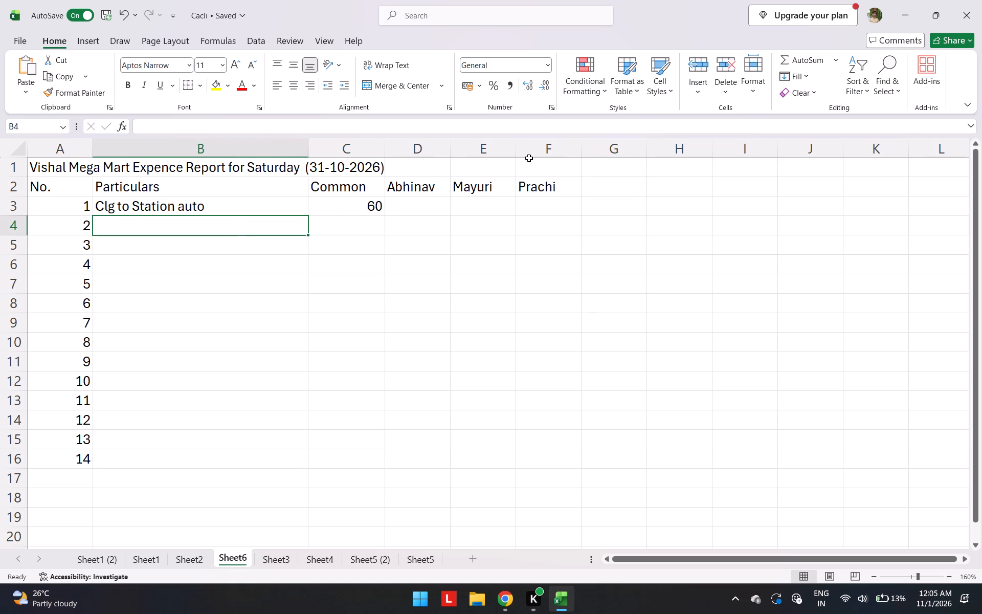
Merge and center the report title across cells A1 to F1.
left_click_drag(538, 163, 52, 157)
left_click(394, 82)
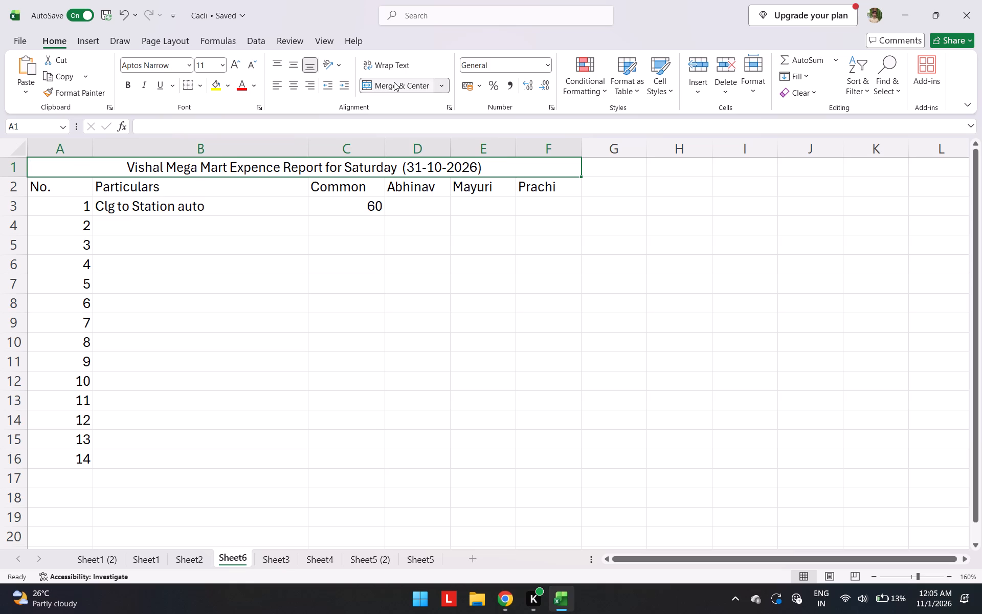
left_click(375, 257)
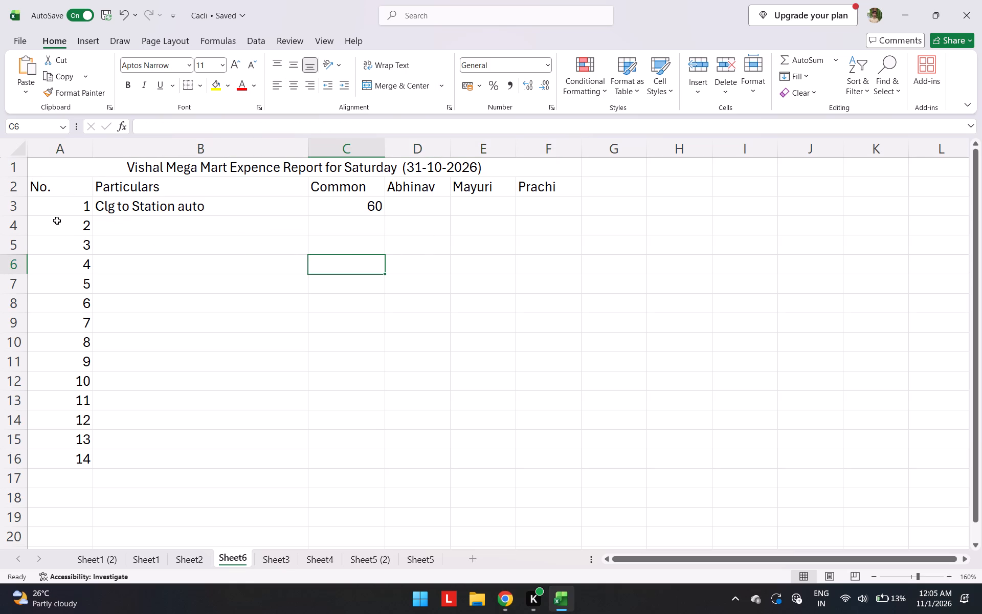
Continue the numbering with 15, 16, 17 and 18 in cells A17 to A20.
left_click(80, 470)
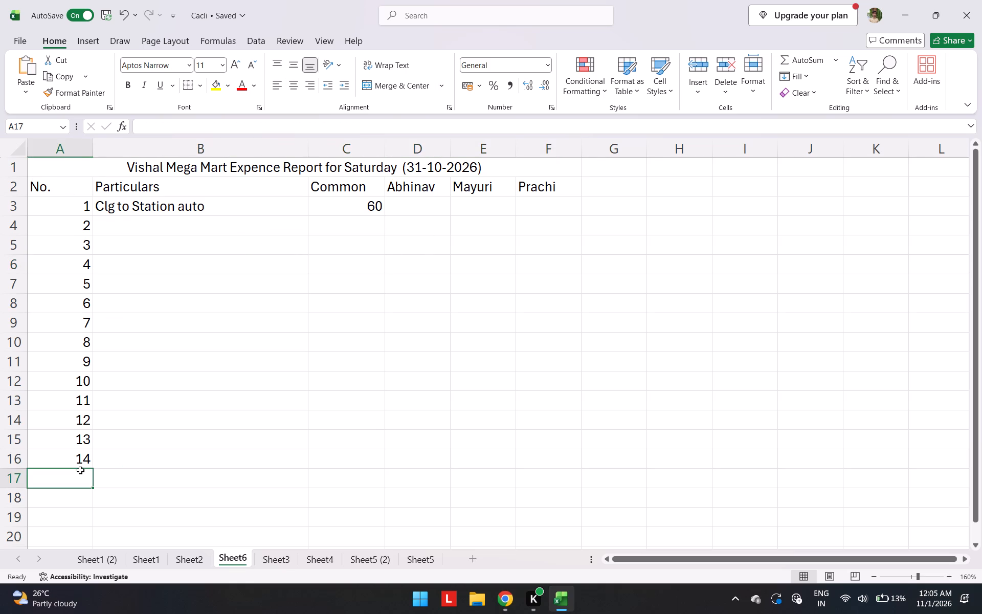
type("15")
key("Return")
type("16")
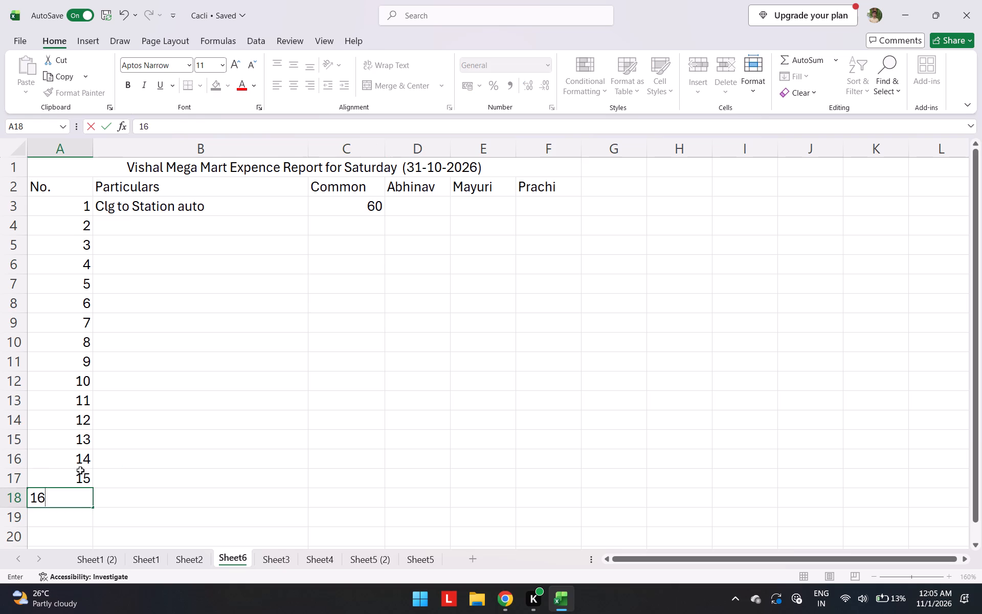
key("Return")
type("17")
key("Return")
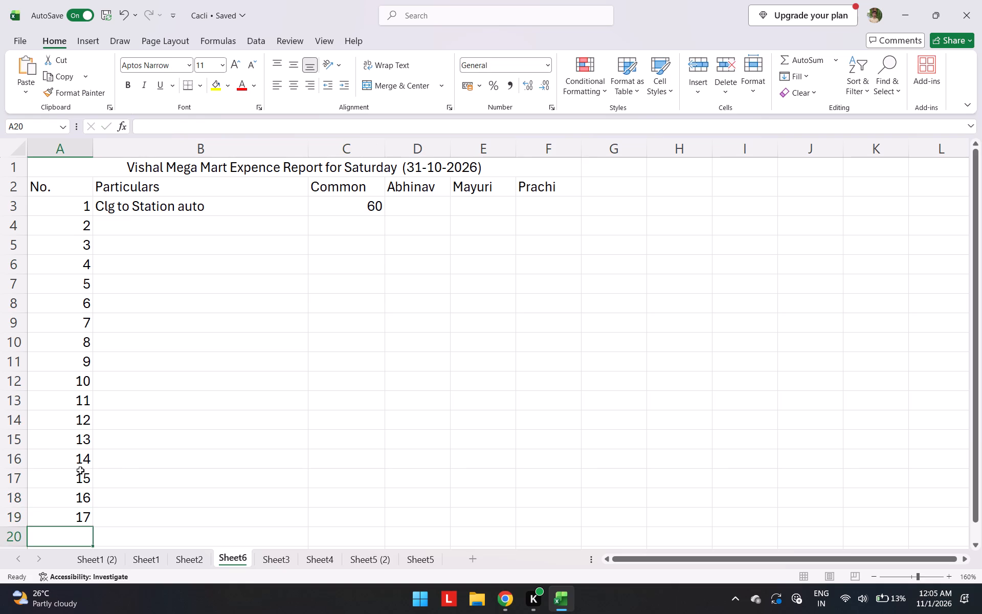
type("18")
key("Return")
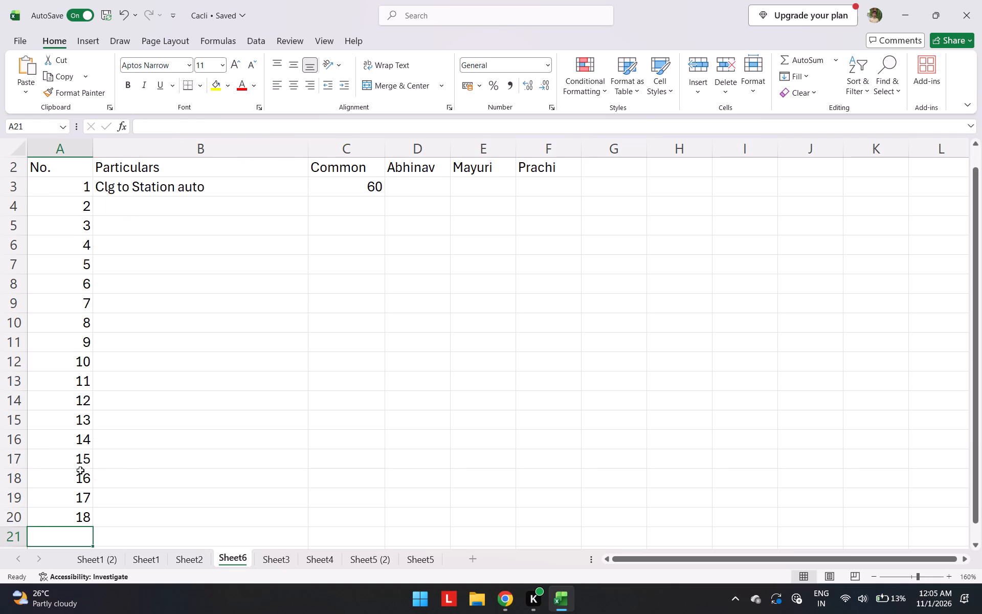
Enter the second expense in row 4: "Station to Mart" with a Common cost of 60.
scroll(274, 538, "up", 1)
left_click(164, 227)
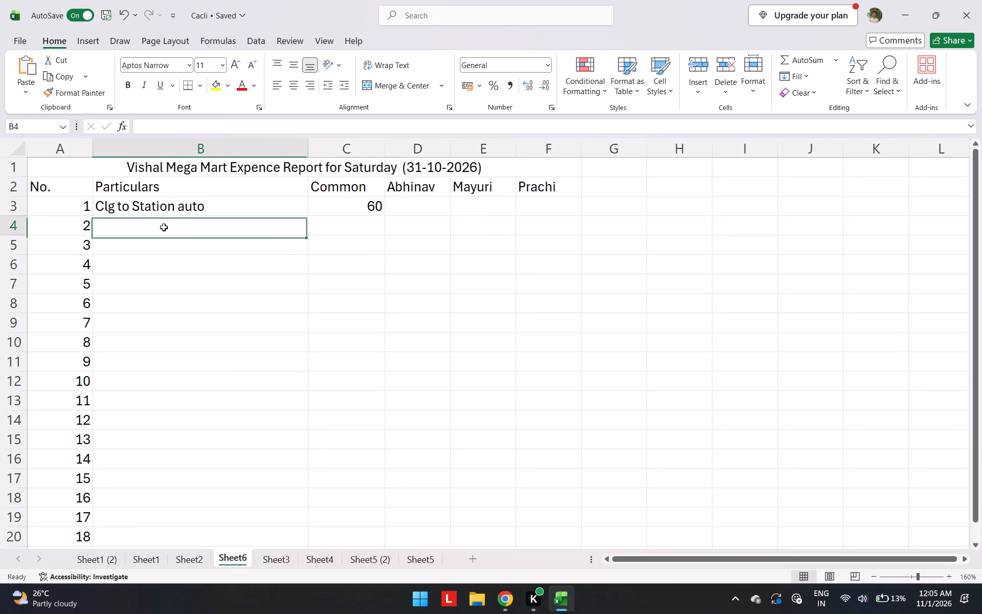
type("Station to")
key("space")
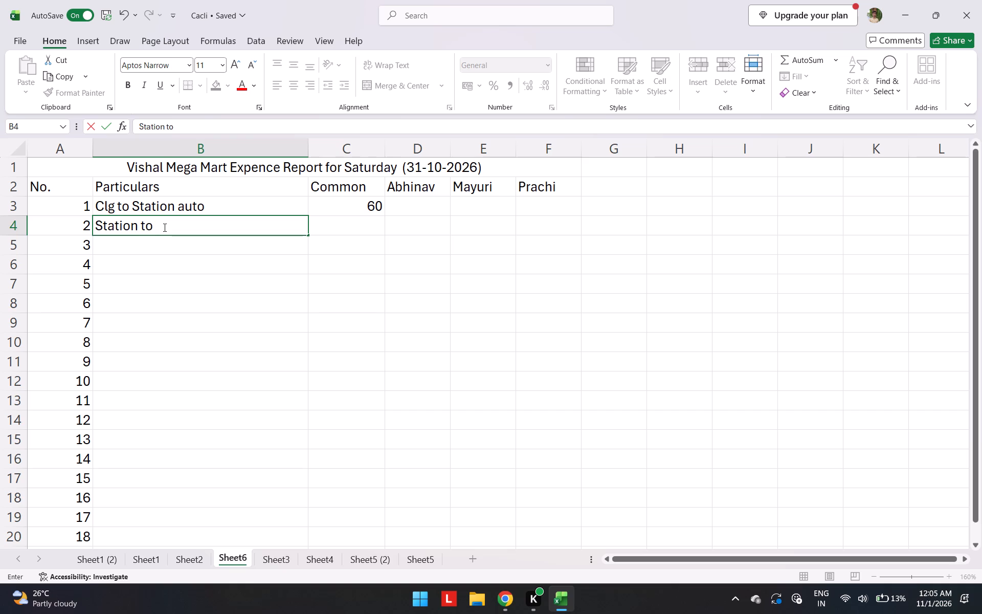
type("Mart")
key("Tab")
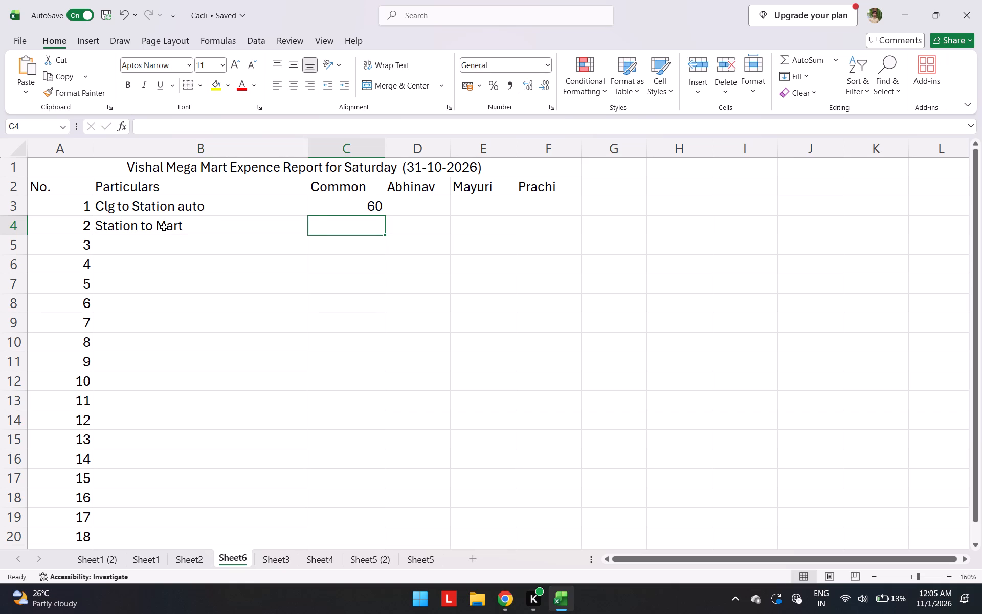
type("60")
key("Return")
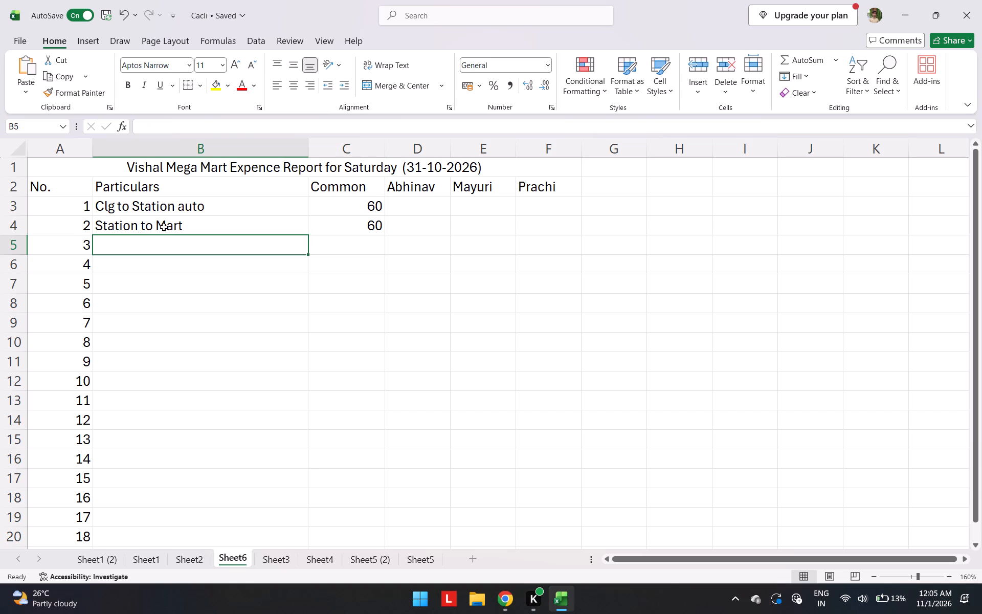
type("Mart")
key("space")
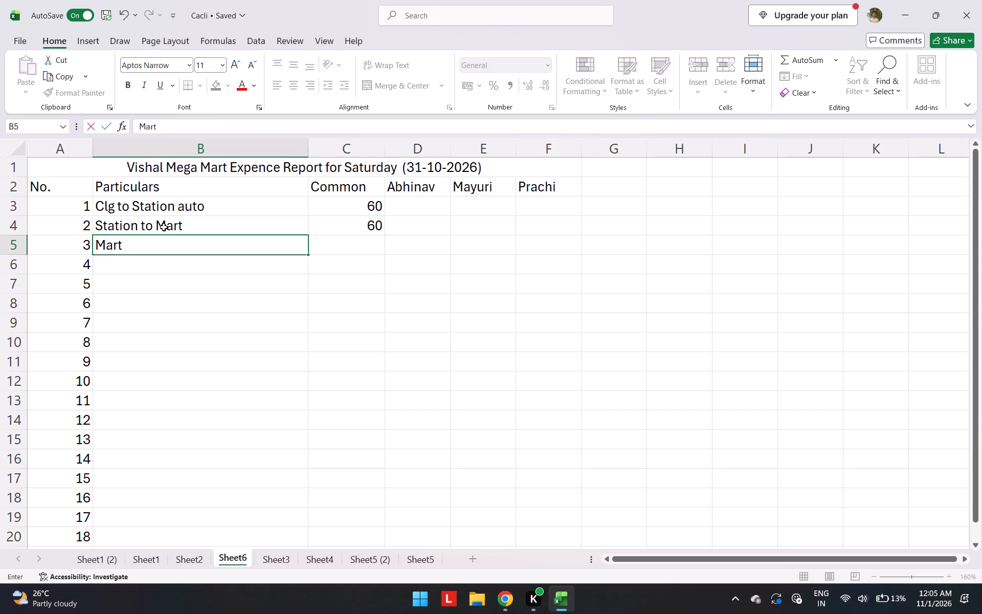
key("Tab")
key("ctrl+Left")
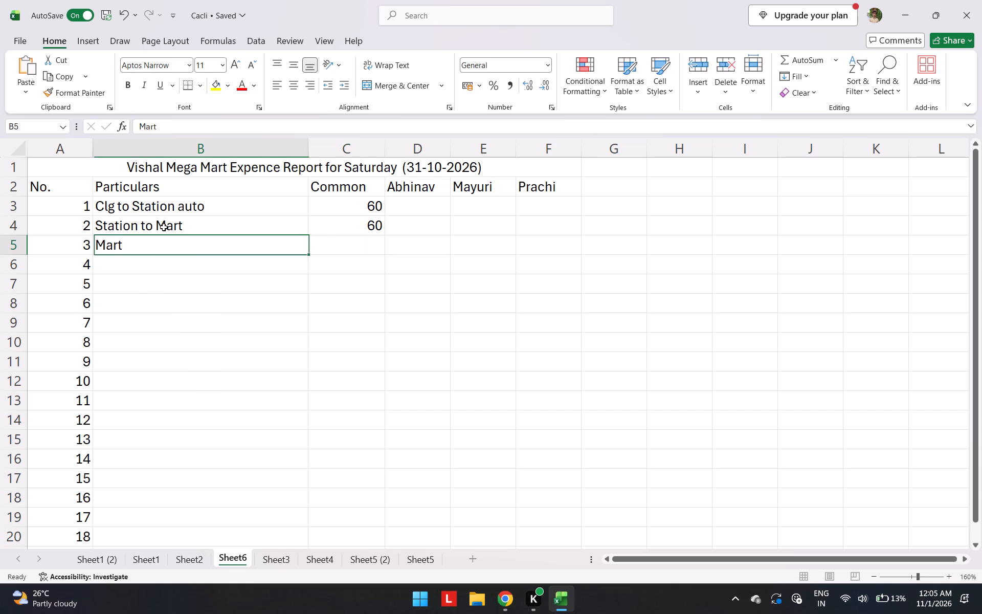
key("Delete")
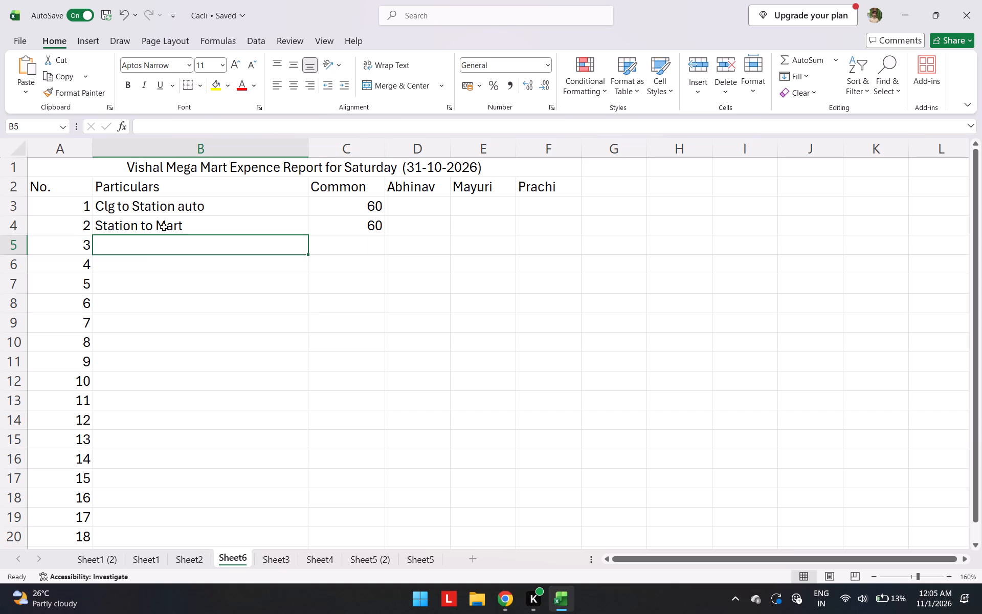
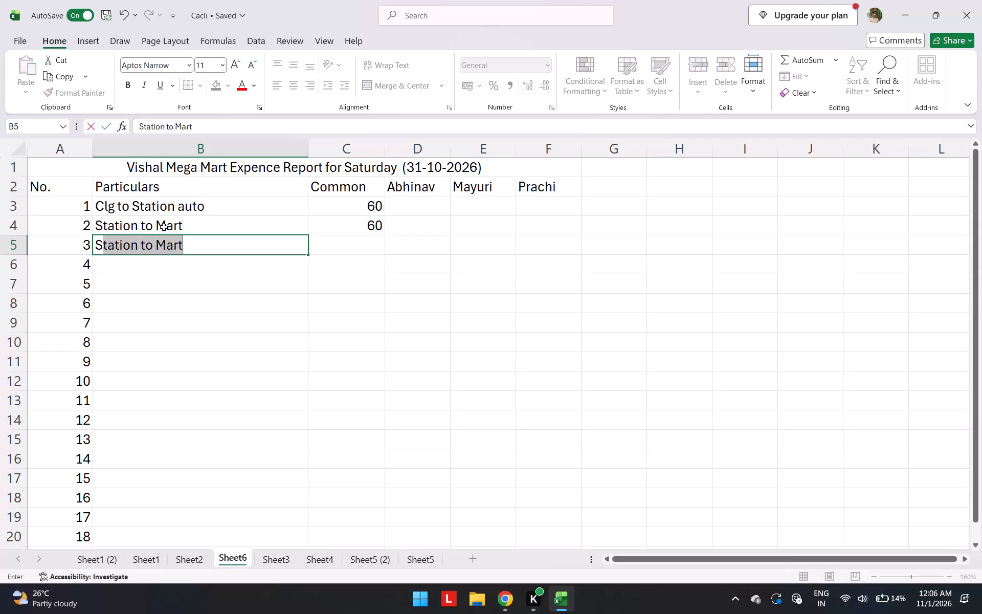
Enter the third expense in row 5: "Scarf" with 159 under Prachi.
key("Tab")
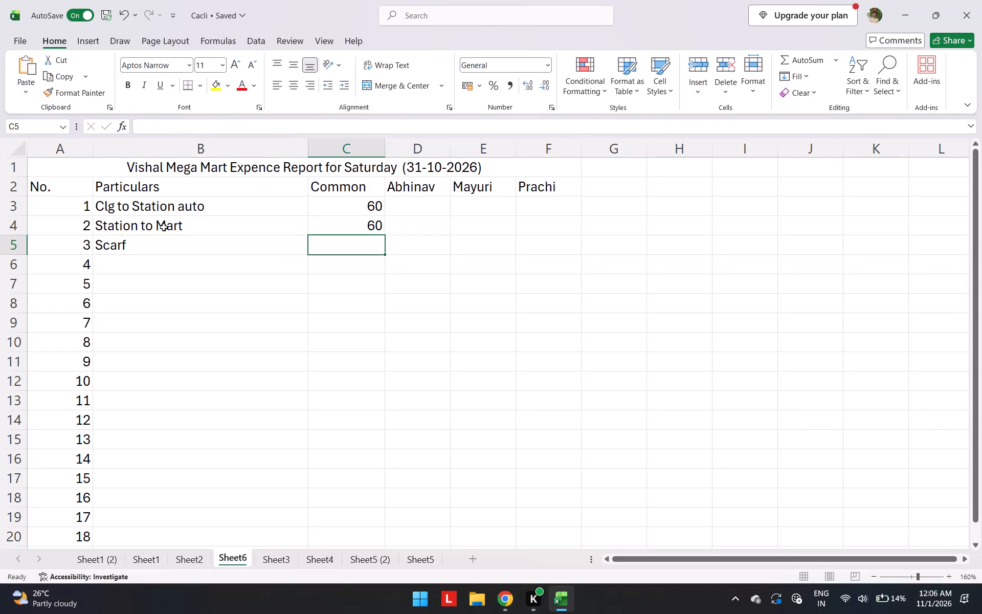
key("Right")
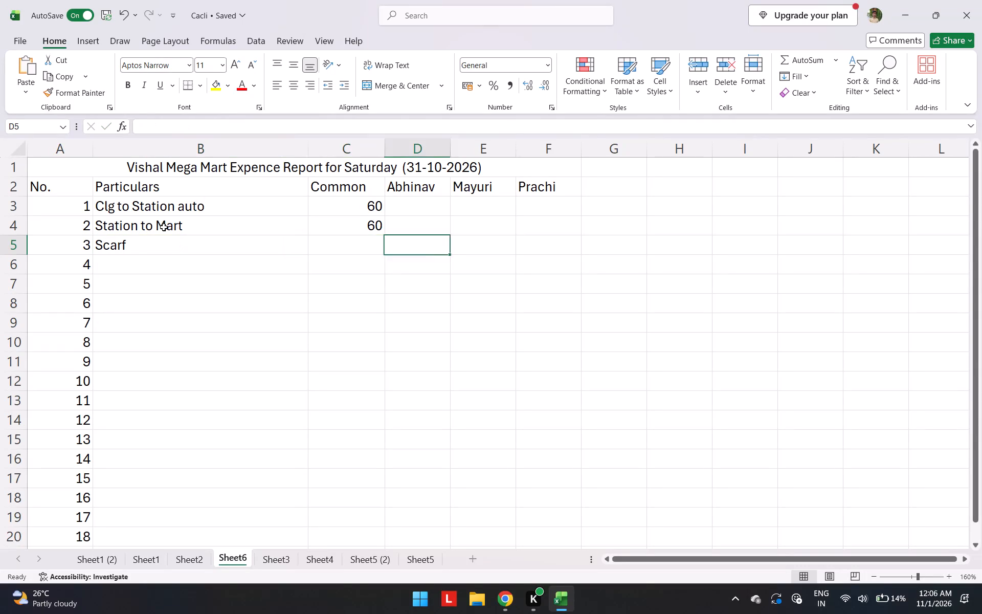
key("Right")
key("Right")
type("159")
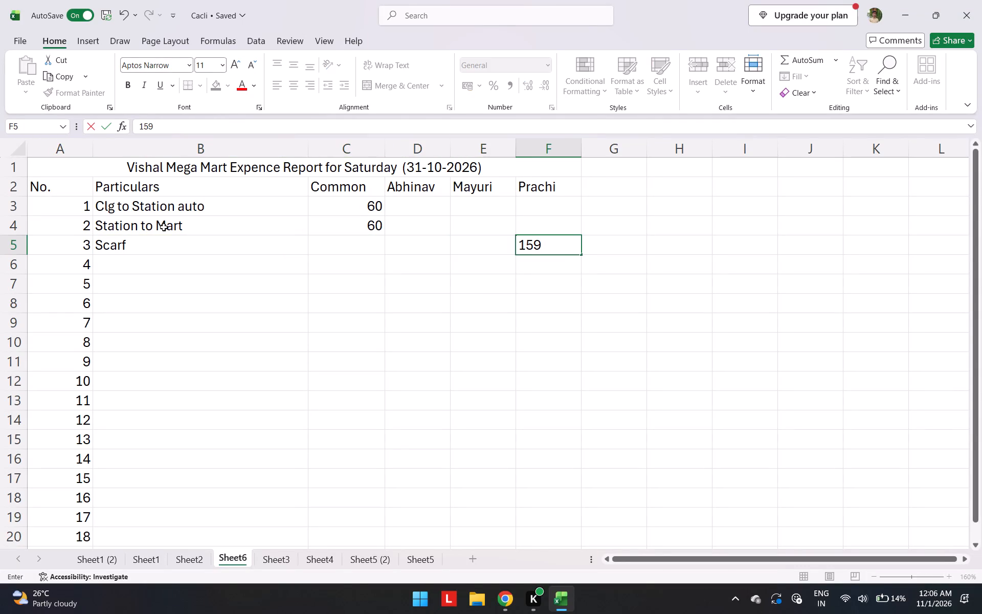
key("Return")
Enter the fourth expense in row 6: "Dress" with 299 under Mayuri.
key("Left")
key("Left")
key("Left")
key("Left")
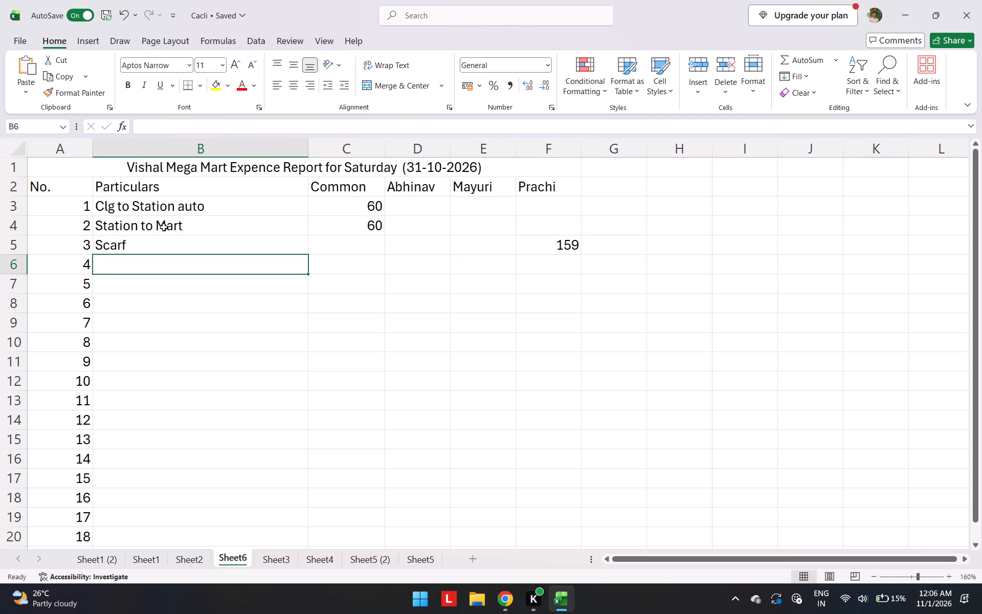
type("Dress")
key("Tab")
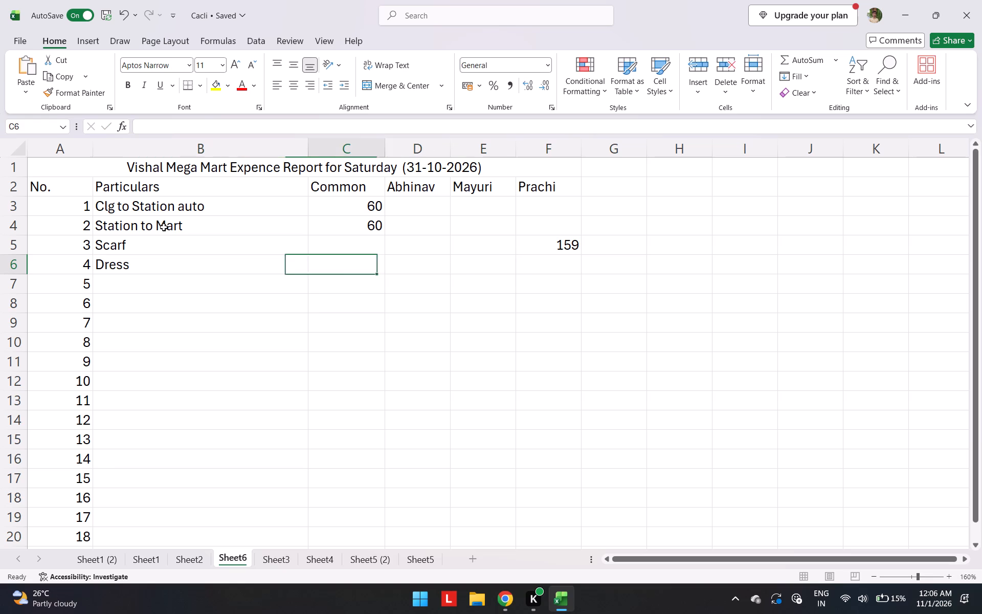
key("Tab")
key("Tab")
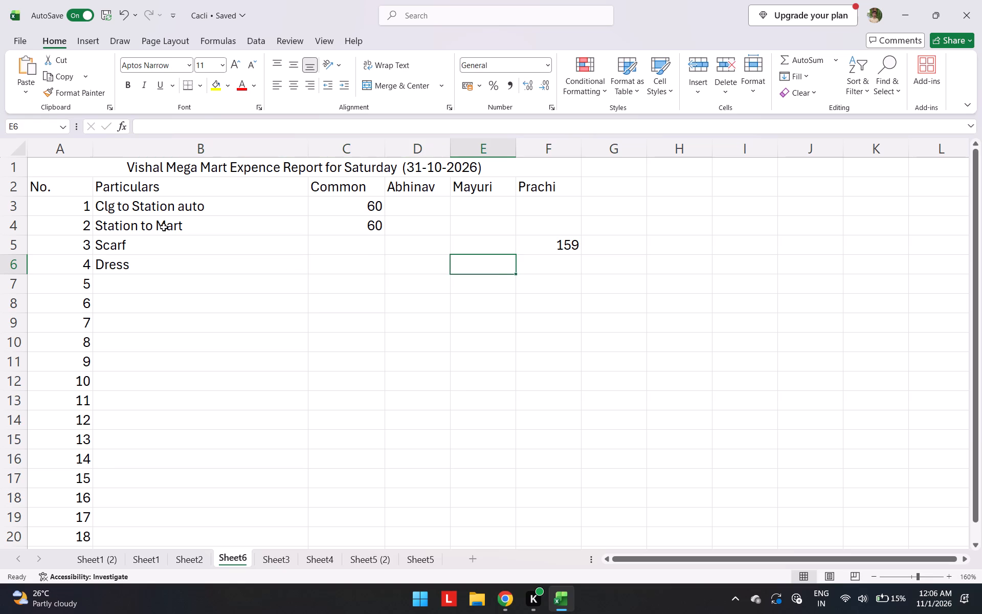
type("299")
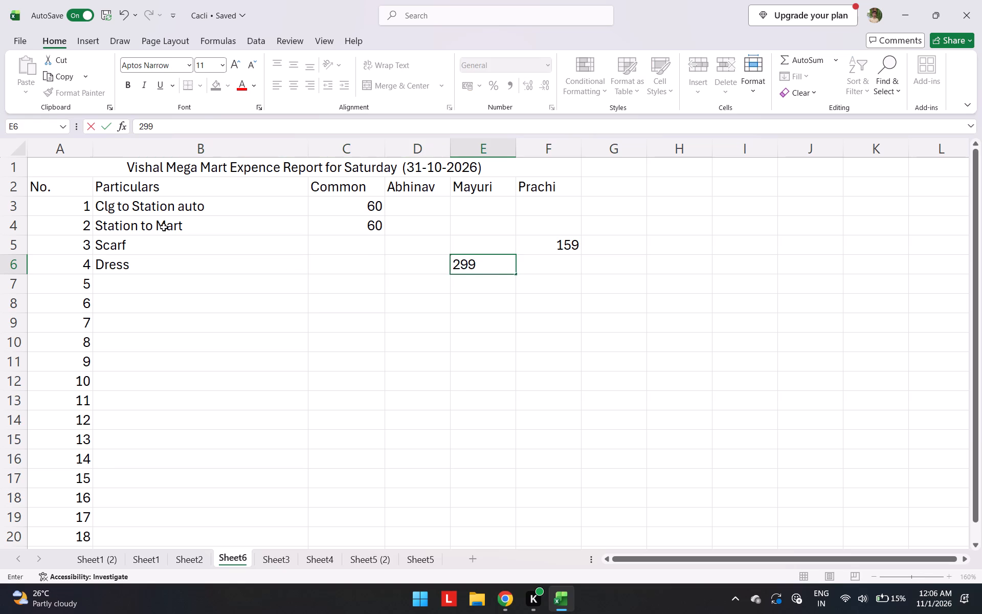
key("Return")
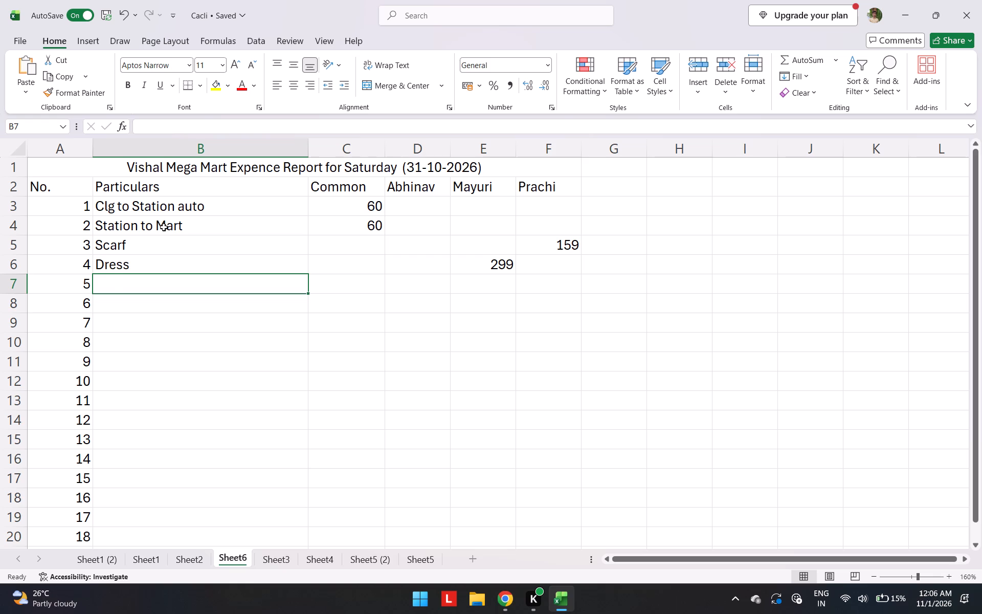
Enter the fifth expense in row 7: "Shirt" with 219 under Abhinav.
type("Shirt")
key("Tab")
key("Tab")
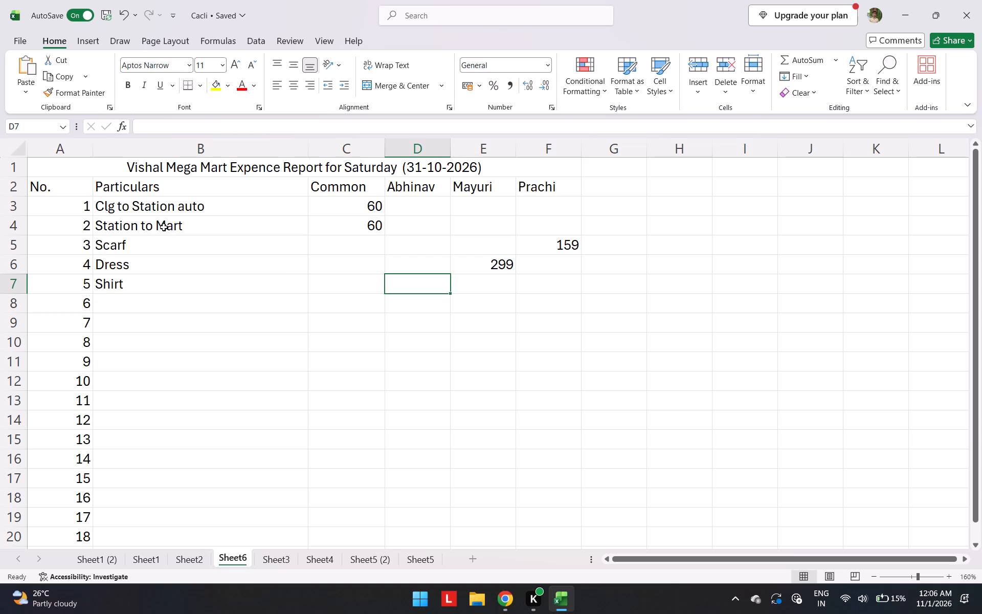
type("219")
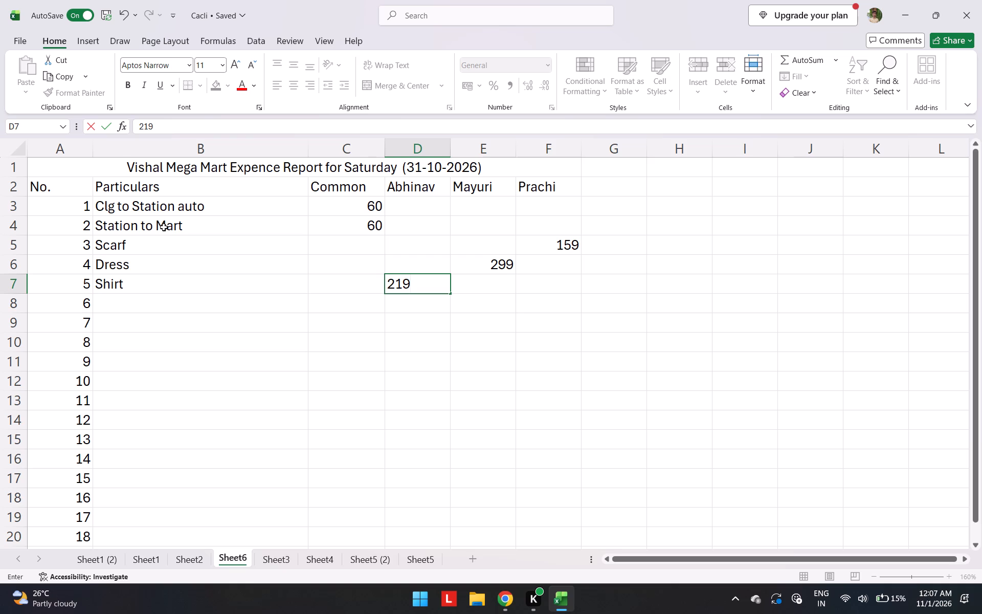
key("Return")
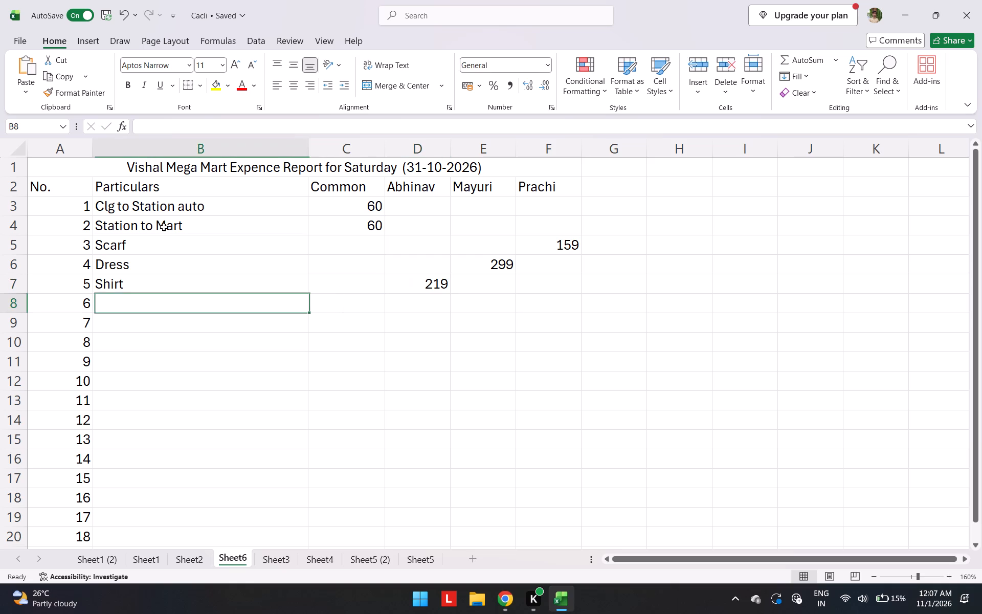
Enter the sixth expense in row 8: "Return Auto to Station" with a Common cost of 45.
type("Return Atuo to")
key("space")
key("BackSpace")
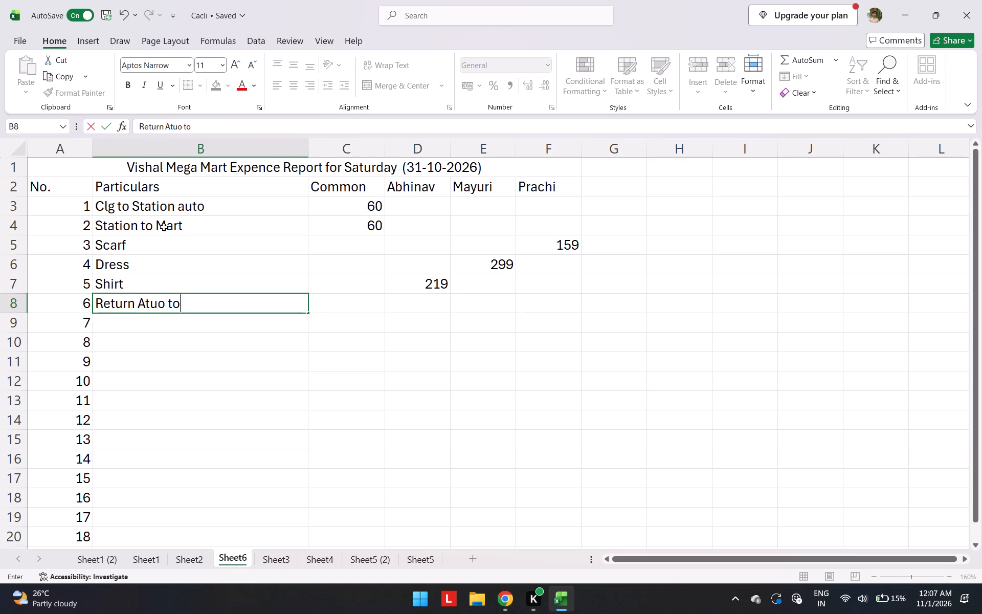
key("BackSpace")
key("BackSpace")
key("BackSpace")
key("BackSpace")
key("BackSpace")
key("BackSpace")
type("yto")
key("space")
key("BackSpace")
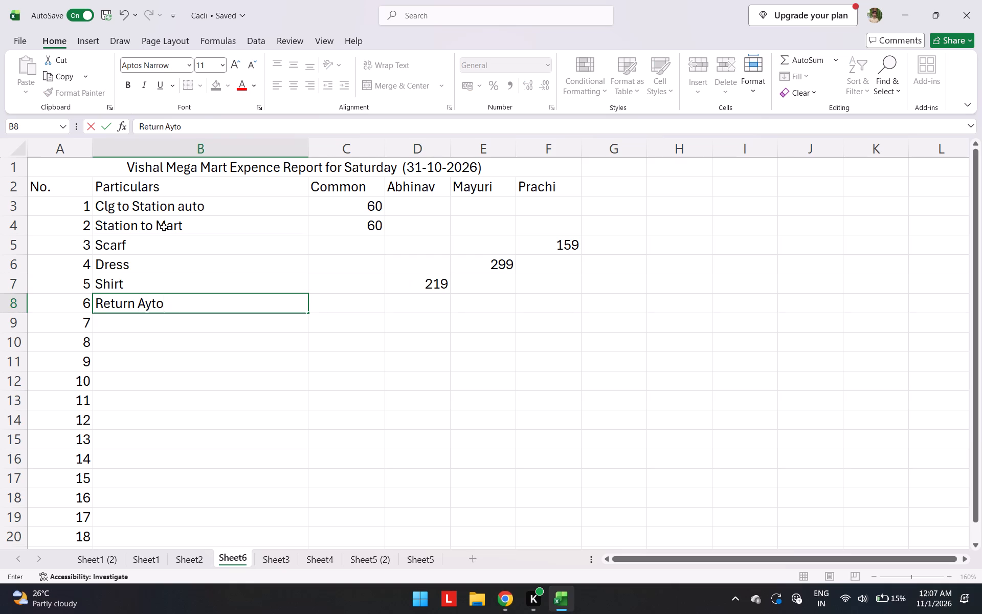
key("BackSpace")
key("BackSpace")
key("BackSpace")
type("uto S")
key("BackSpace")
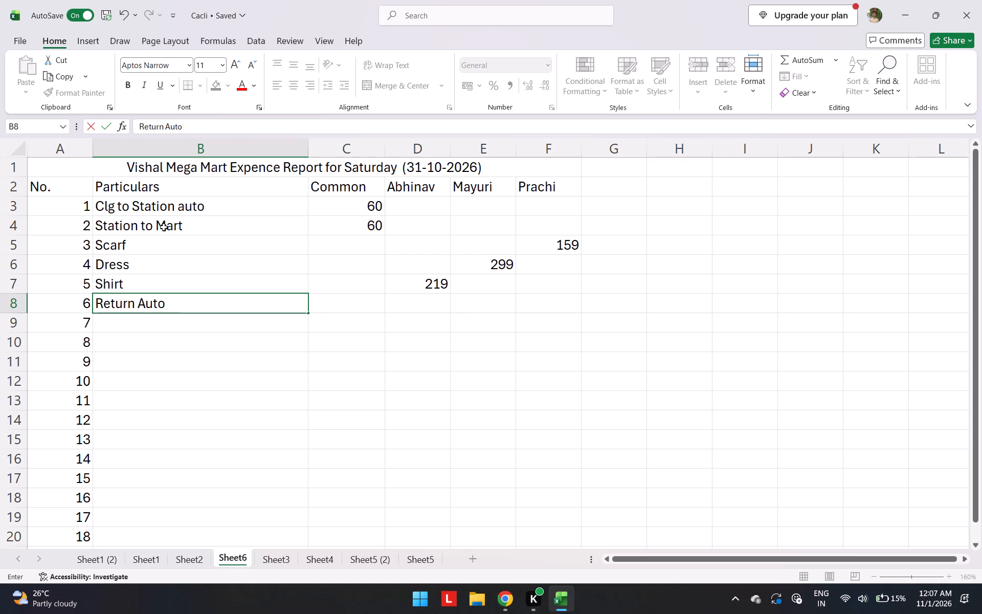
type("too")
key("space")
key("BackSpace")
key("BackSpace")
key("space")
type("Station")
key("Tab")
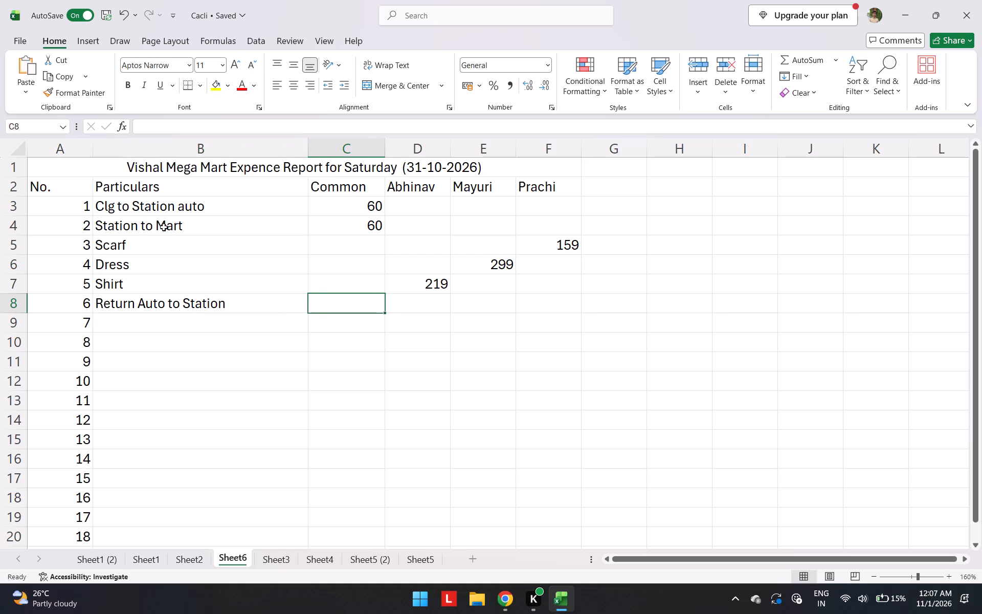
type("45")
key("Return")
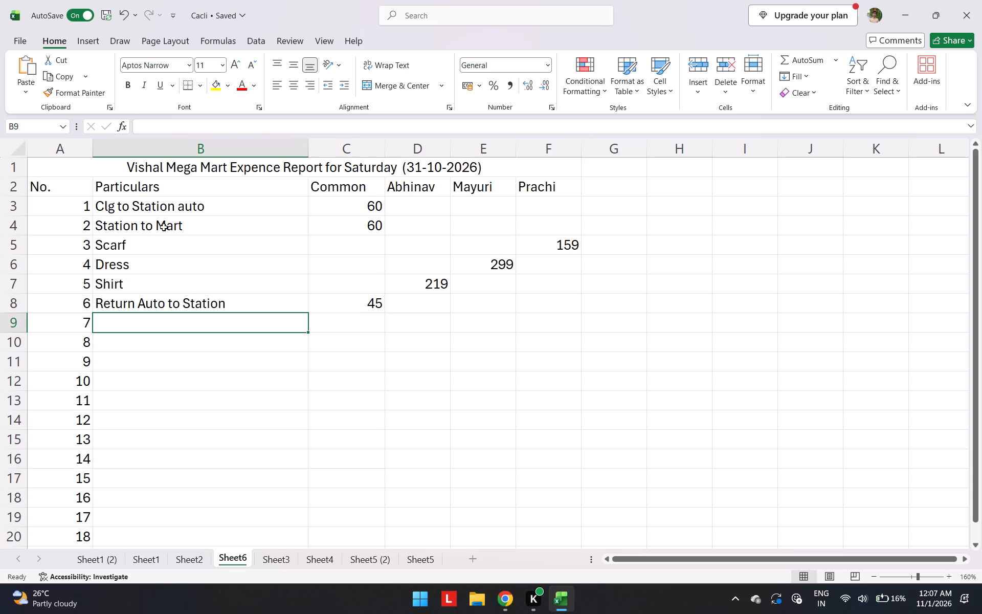
Enter the seventh expense in row 9: "Mimar" with a Common cost of 195.
type("Mimar")
key("Tab")
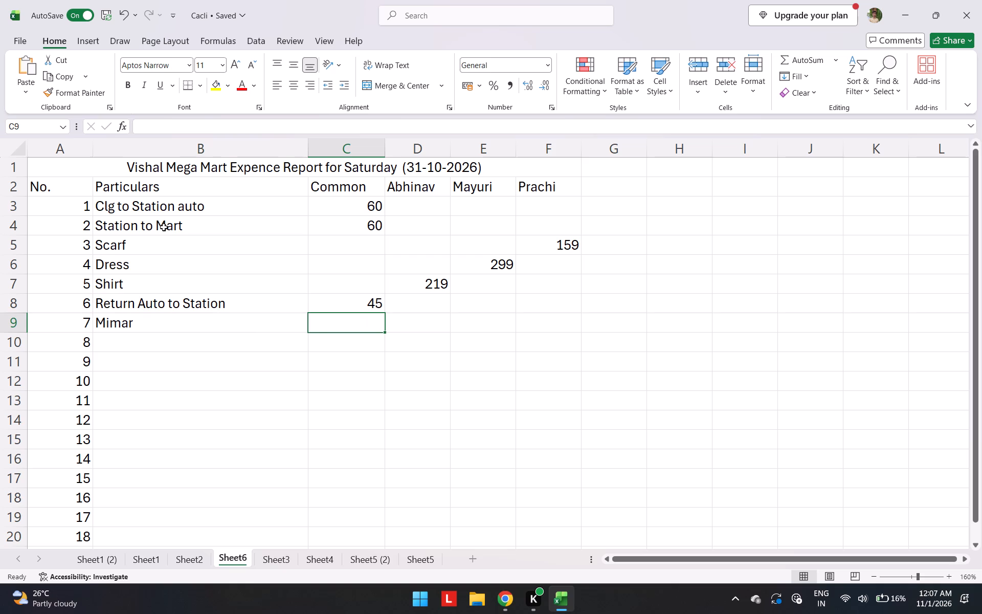
type("195")
key("Return")
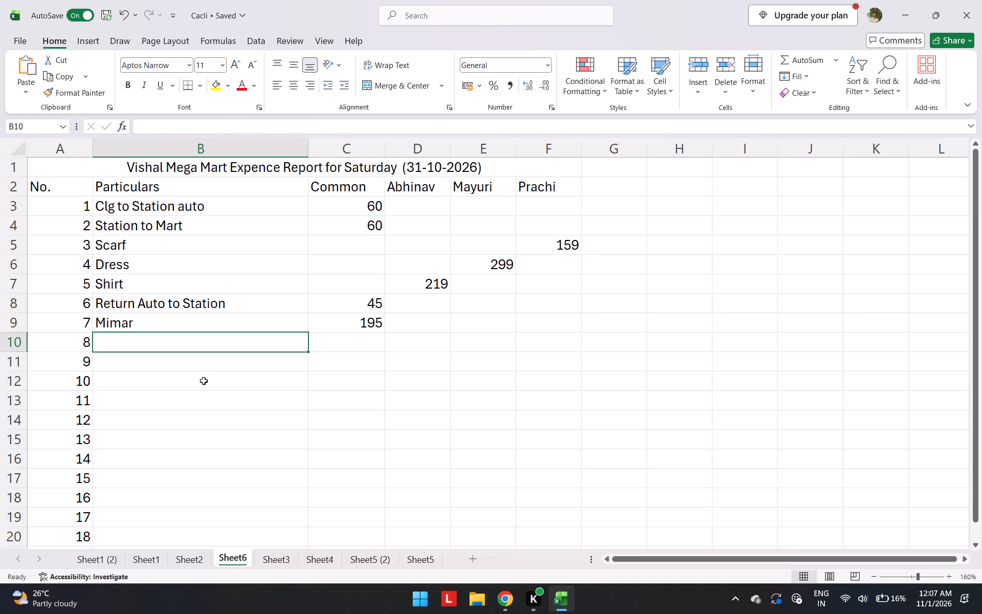
left_click(162, 340)
Delete the numbers 11 to 18 from cells A13 to A20.
left_click_drag(79, 399, 71, 536)
key("Delete")
Enter the label "Total" in cell A14, below the numbered expense rows.
scroll(71, 536, "down", 2)
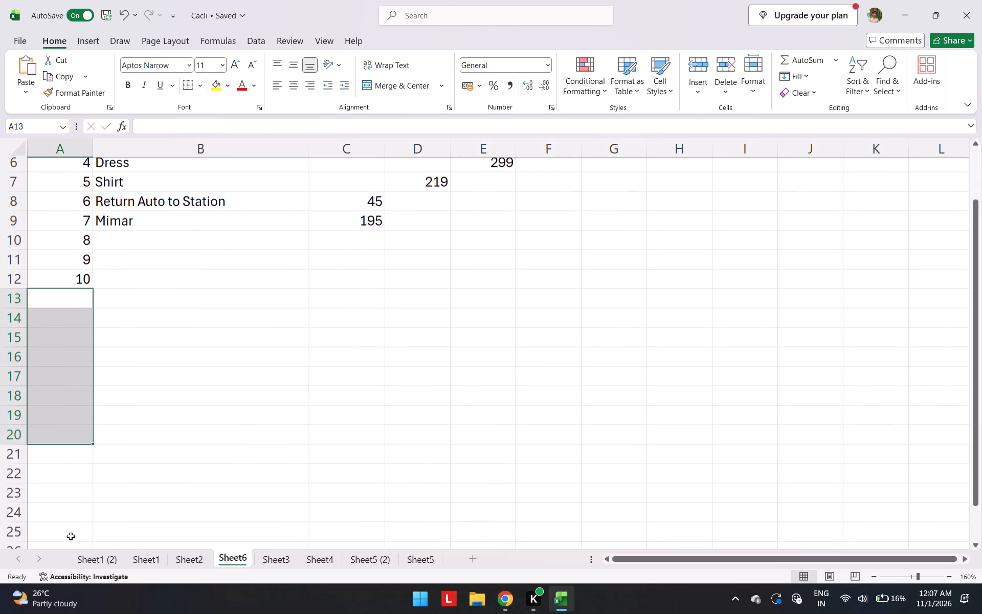
left_click(318, 392)
left_click(71, 322)
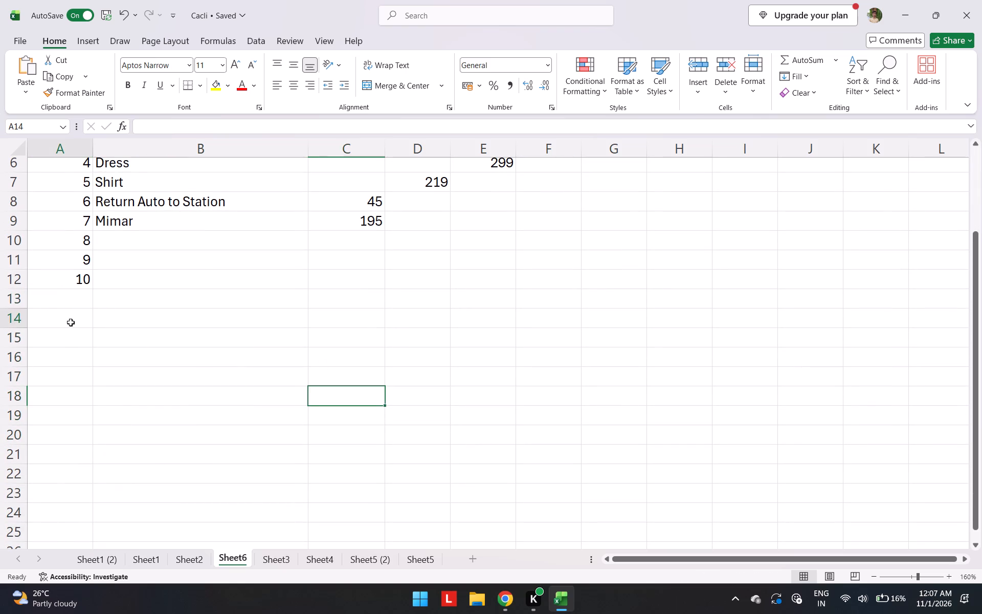
type("Total")
key("space")
key("Return")
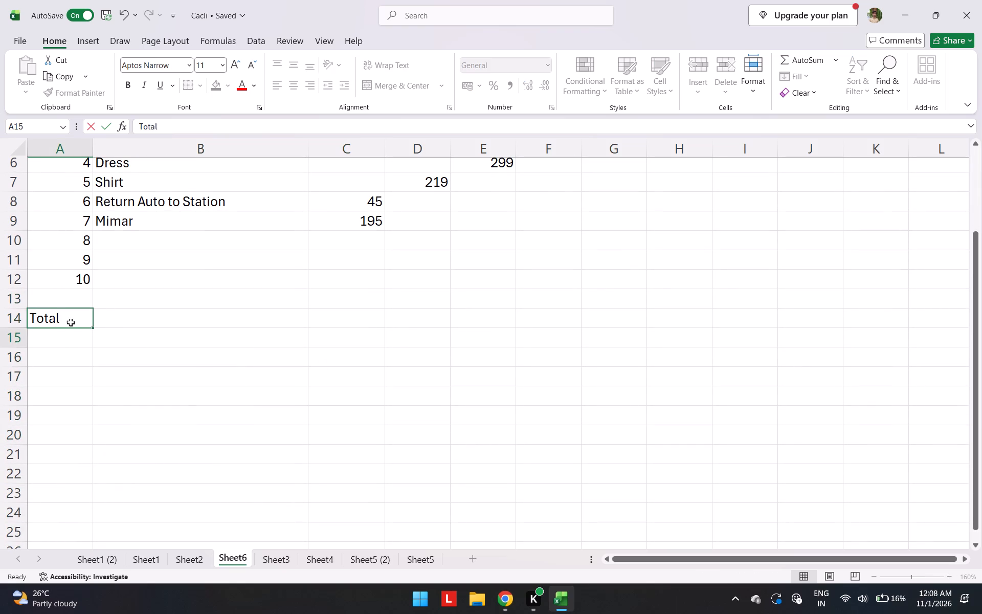
Total the Common column in cell C14 with the formula =SUM(C3:C13).
key("Tab")
key("Up")
key("0")
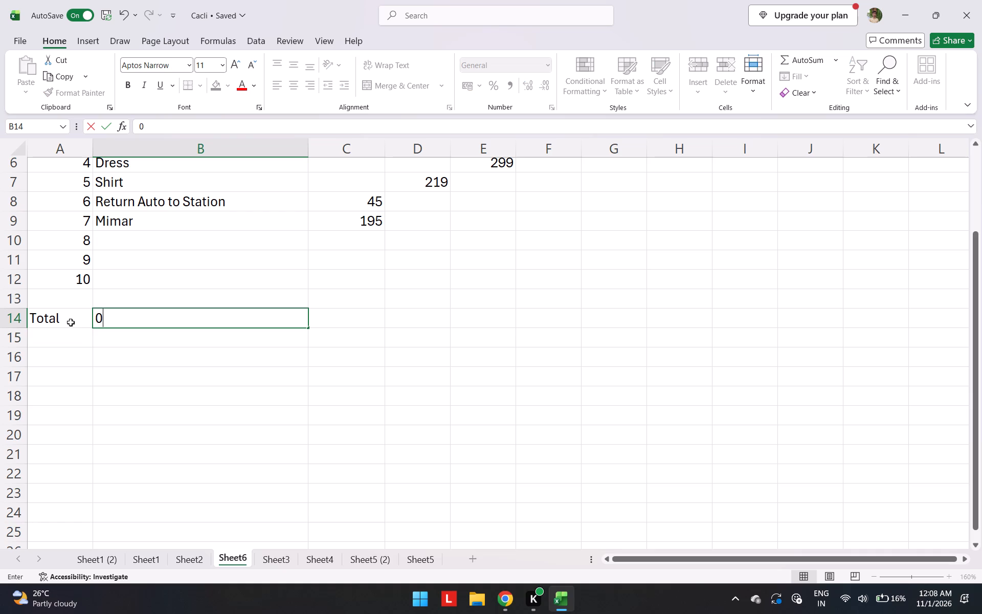
key("BackSpace")
key("Right")
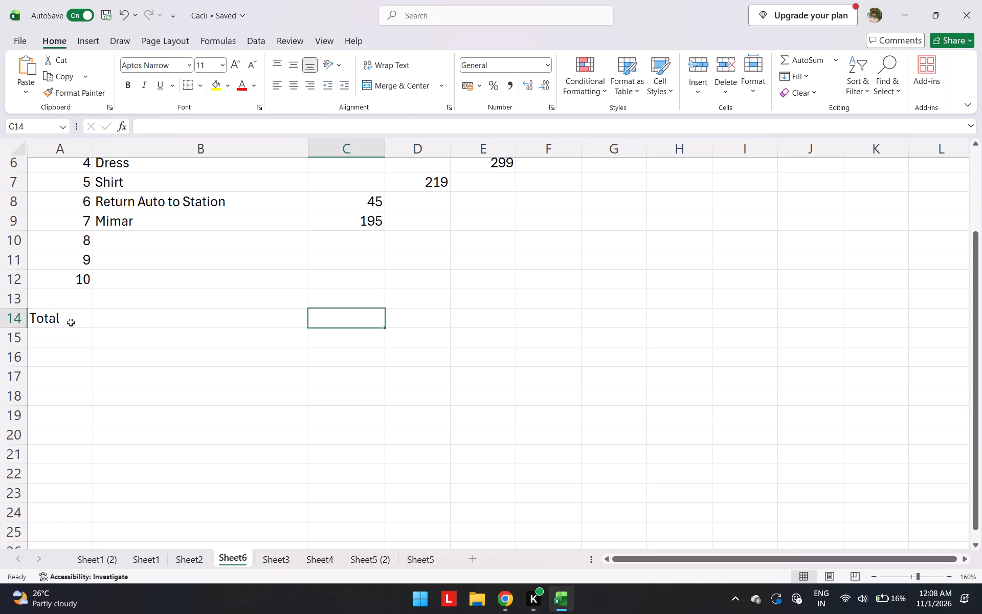
key("equal")
type("SUM")
key("shift+parenleft")
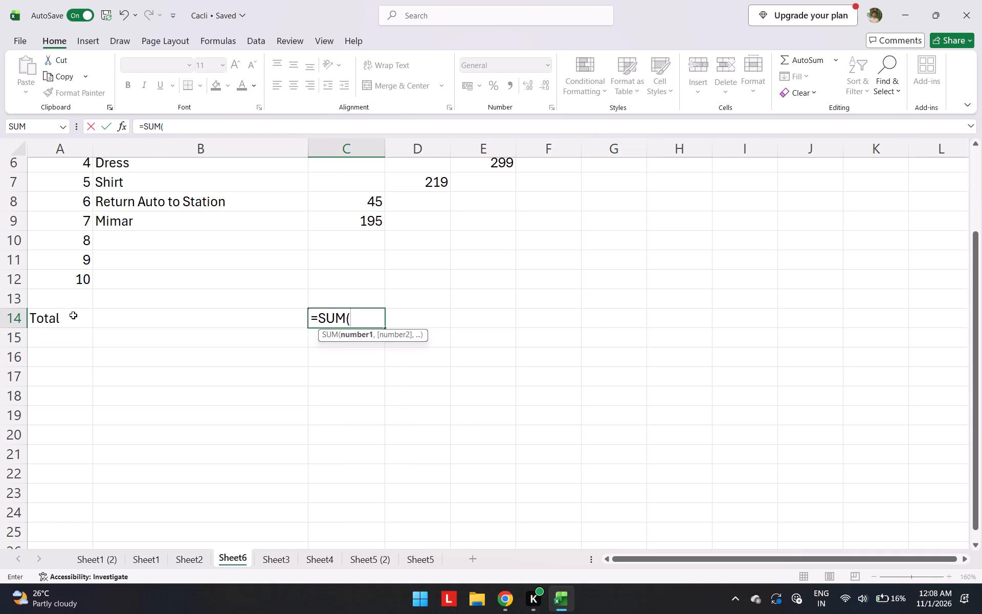
scroll(73, 315, "up", 3)
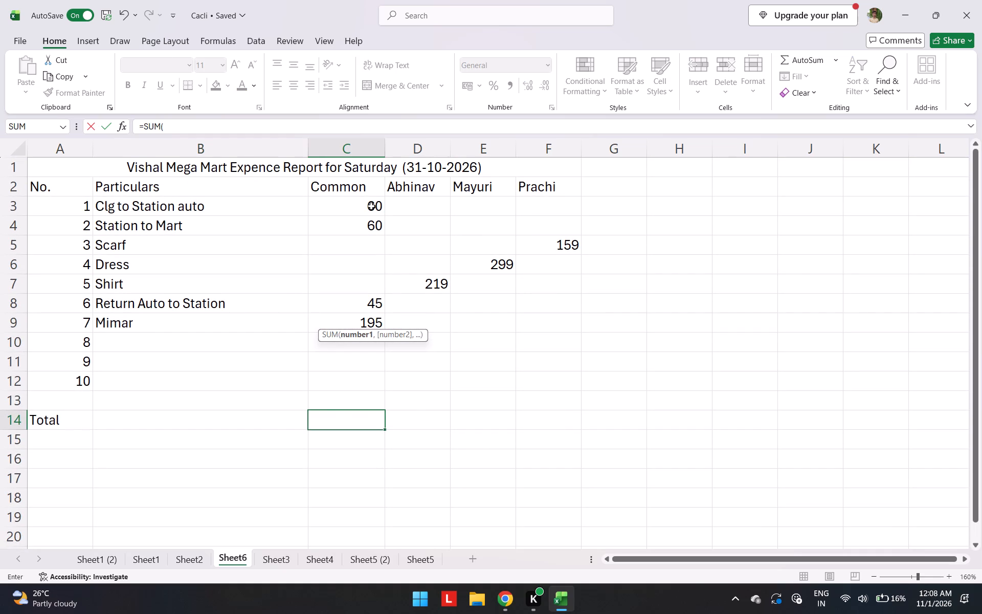
left_click_drag(371, 206, 360, 403)
key("shift+parenright")
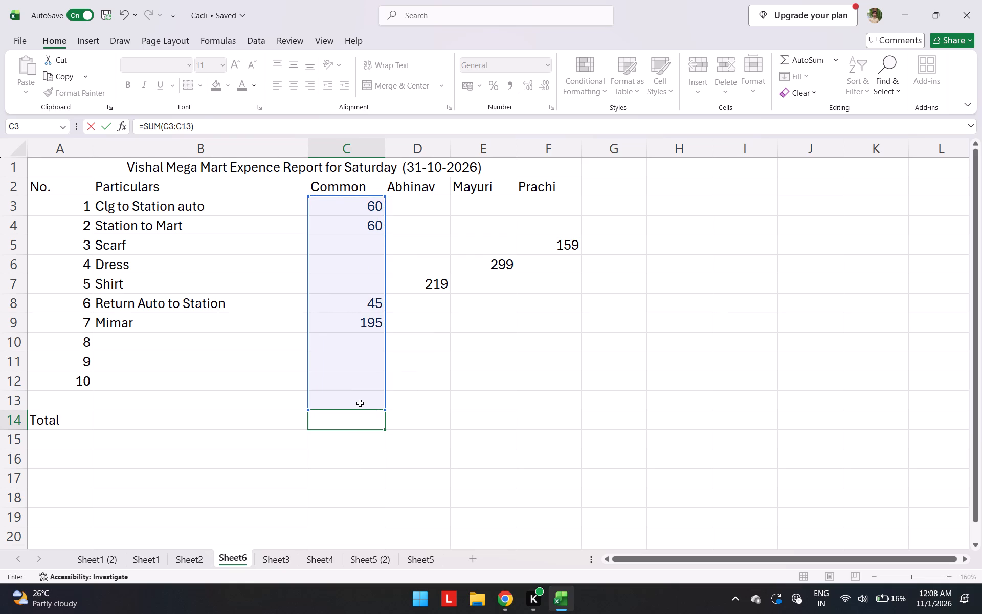
key("Return")
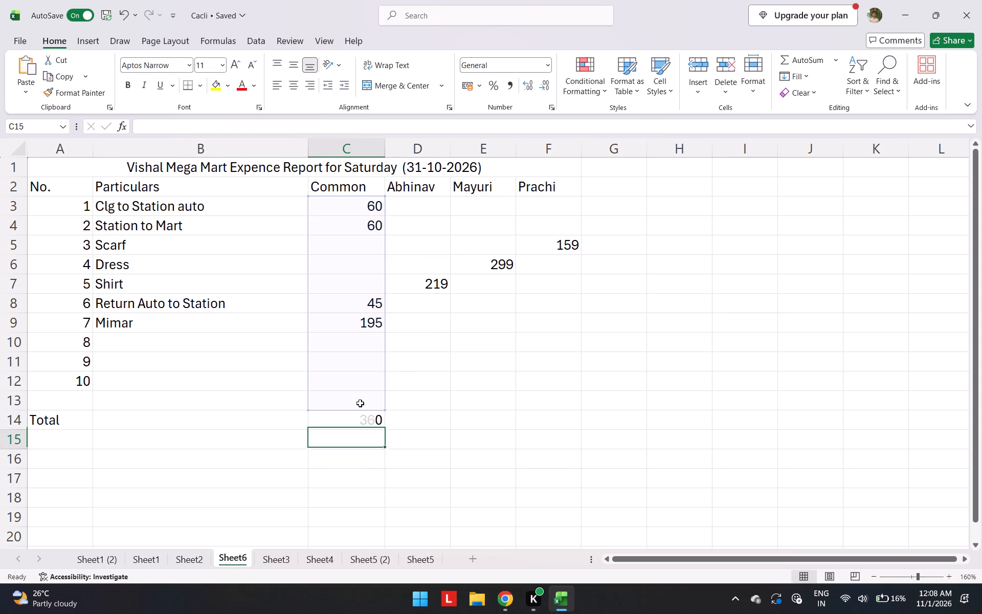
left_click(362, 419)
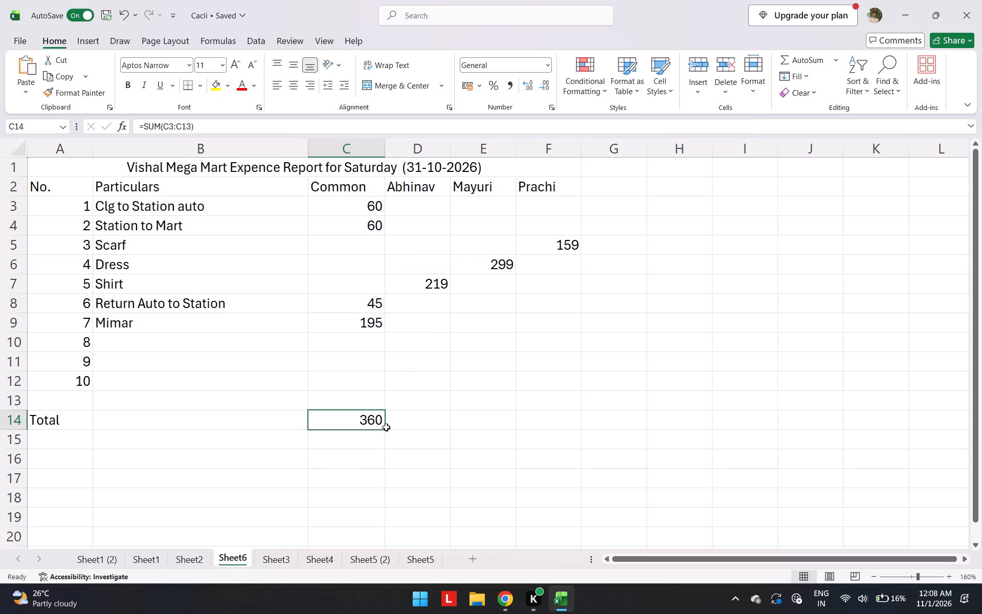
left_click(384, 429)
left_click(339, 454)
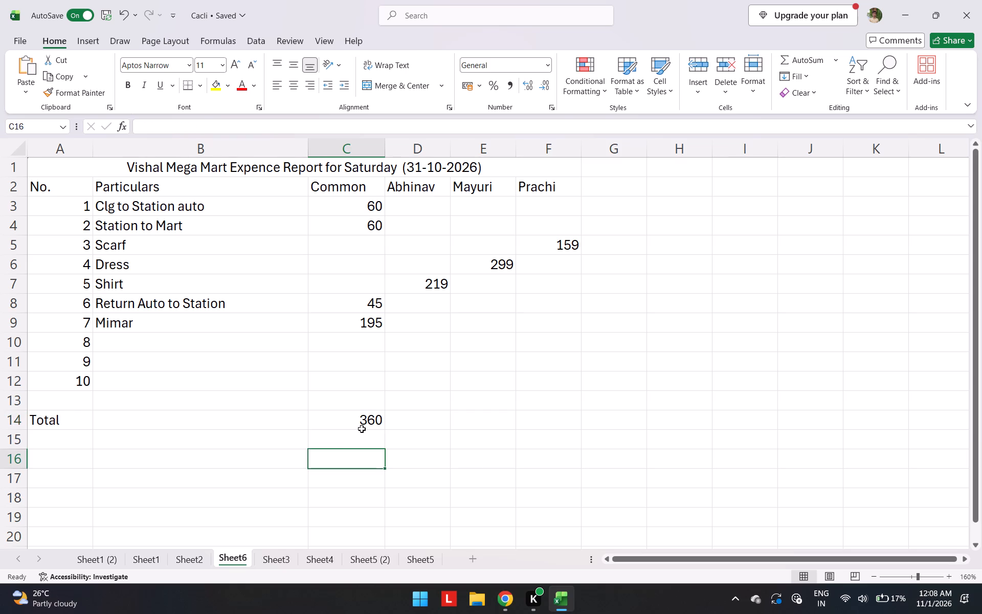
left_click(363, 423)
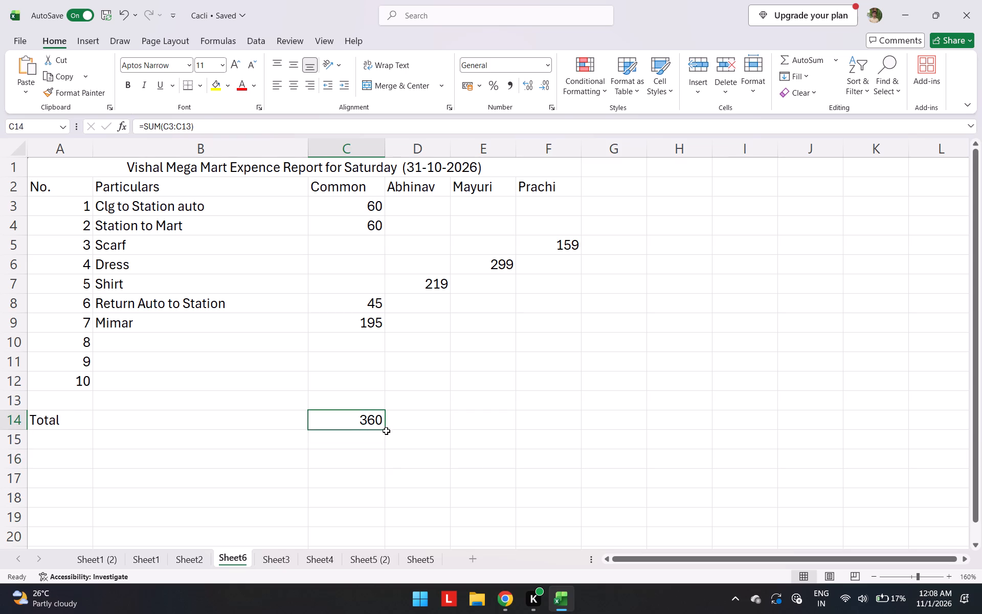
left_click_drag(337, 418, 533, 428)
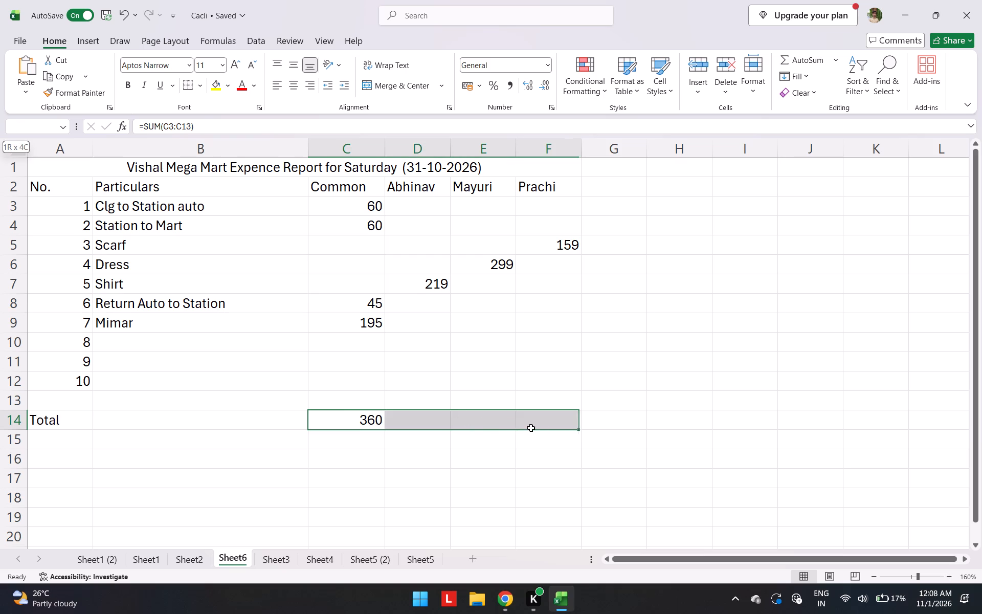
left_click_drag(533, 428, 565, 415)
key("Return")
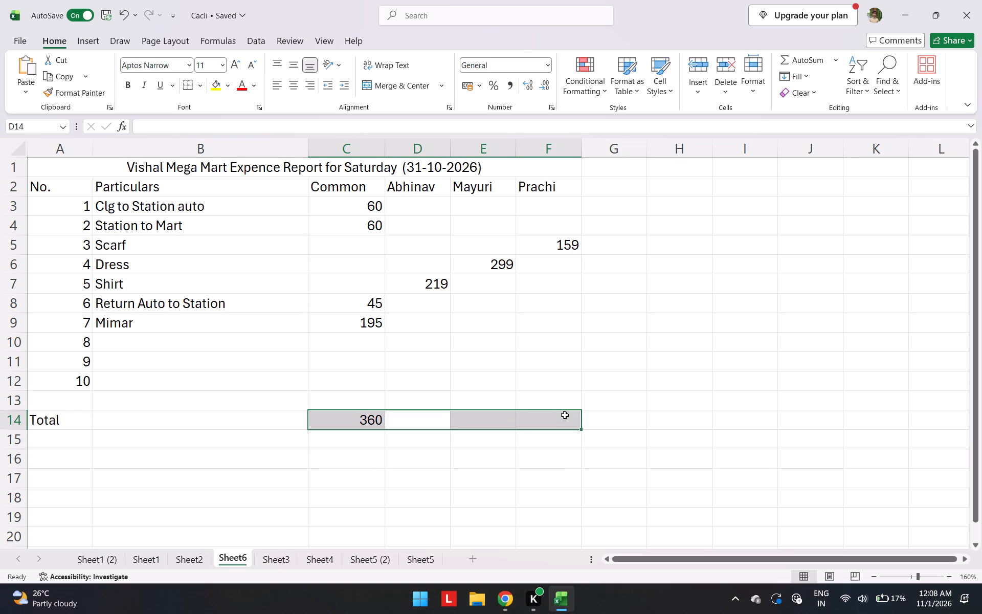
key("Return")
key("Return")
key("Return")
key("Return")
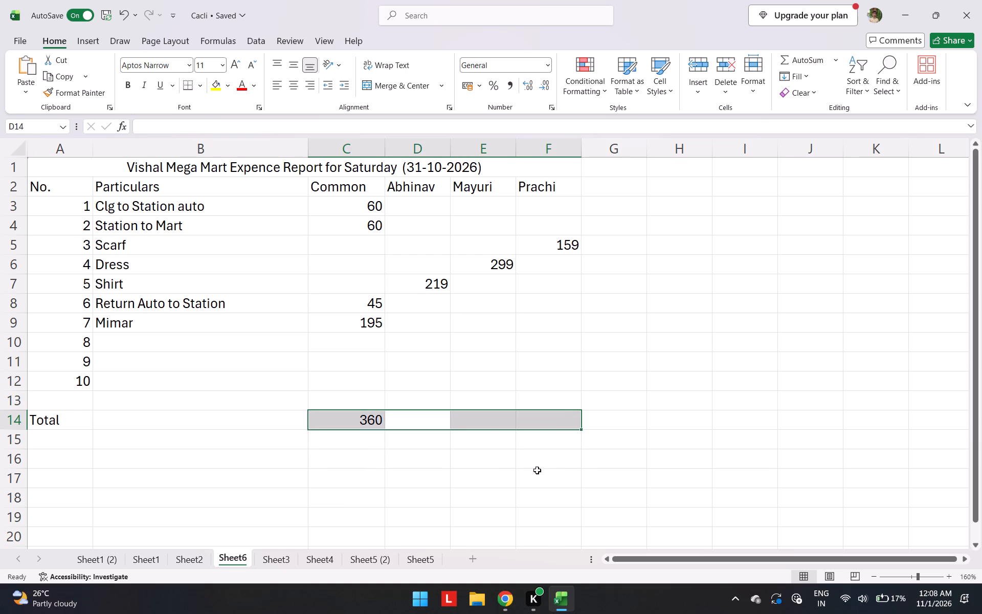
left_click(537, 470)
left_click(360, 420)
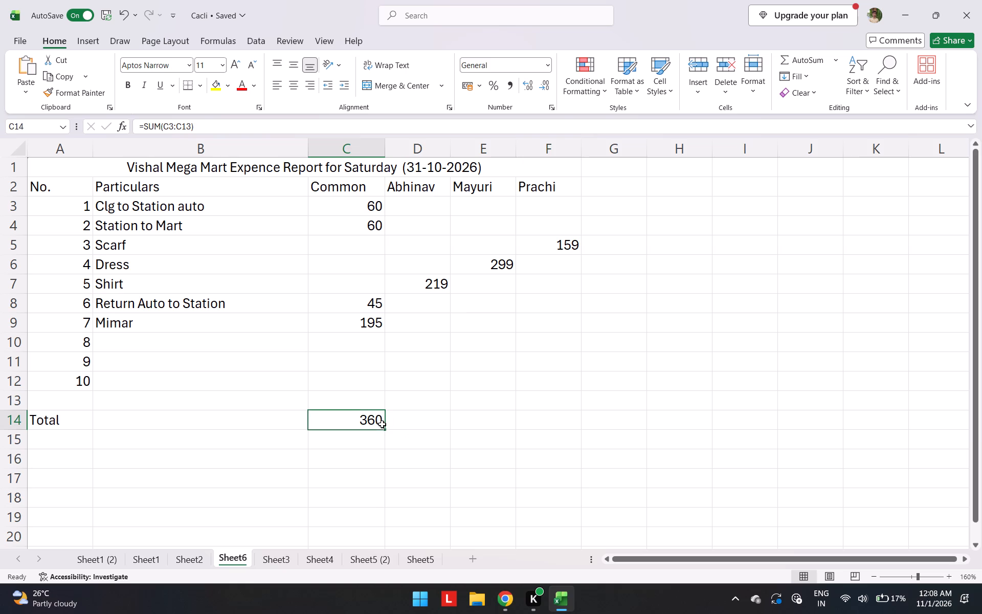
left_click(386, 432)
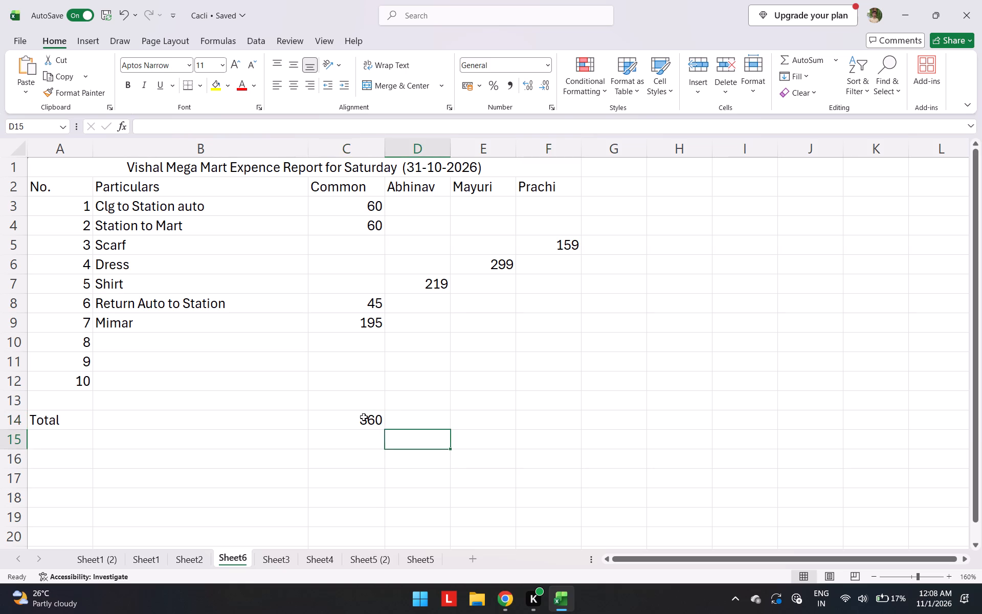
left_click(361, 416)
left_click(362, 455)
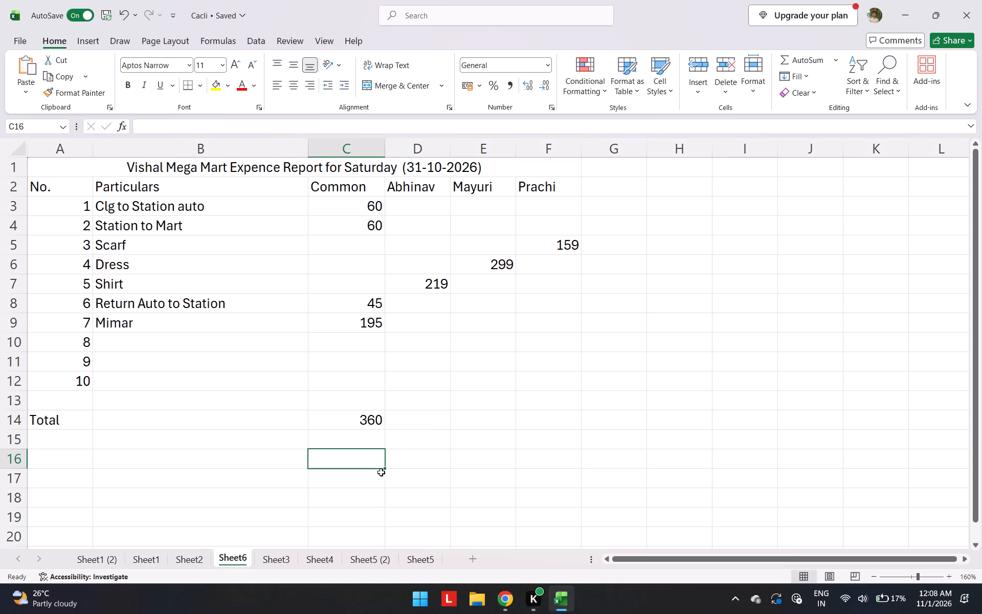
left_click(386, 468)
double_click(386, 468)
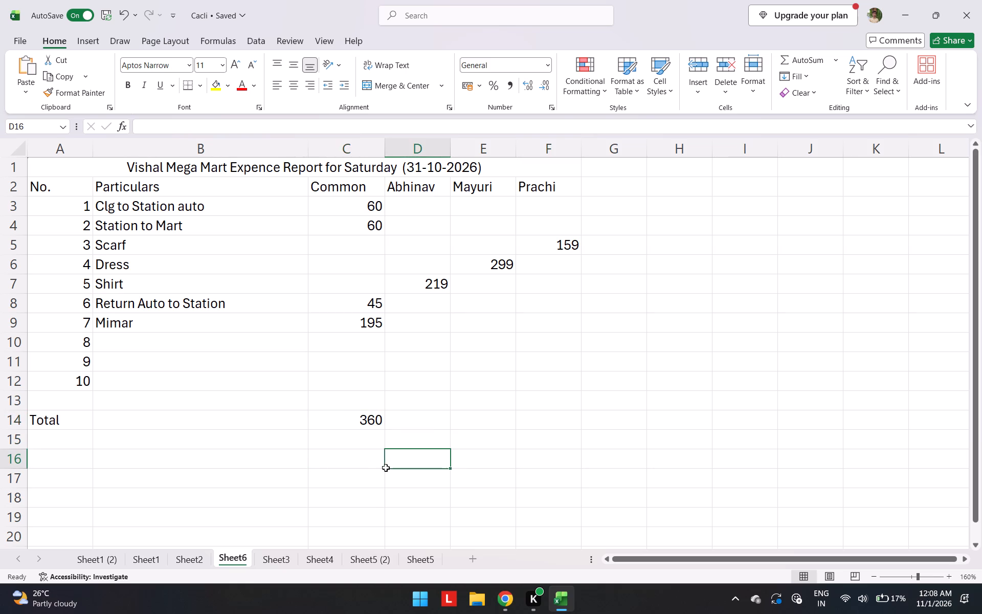
Fill the Common total formula from cell C14 across to D14 through F14 for Abhinav, Mayuri and Prachi.
left_click(358, 414)
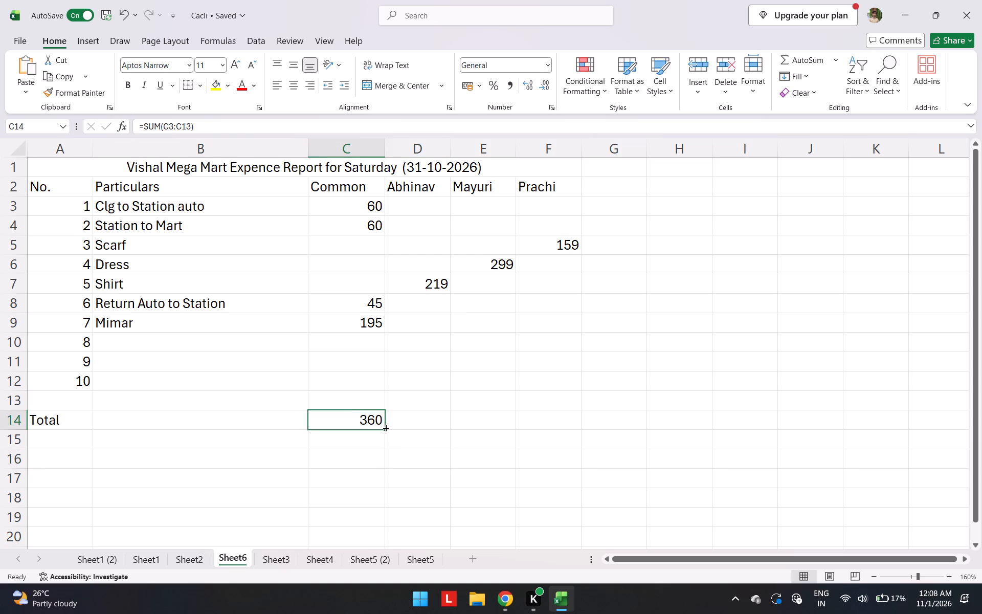
left_click_drag(385, 427, 596, 419)
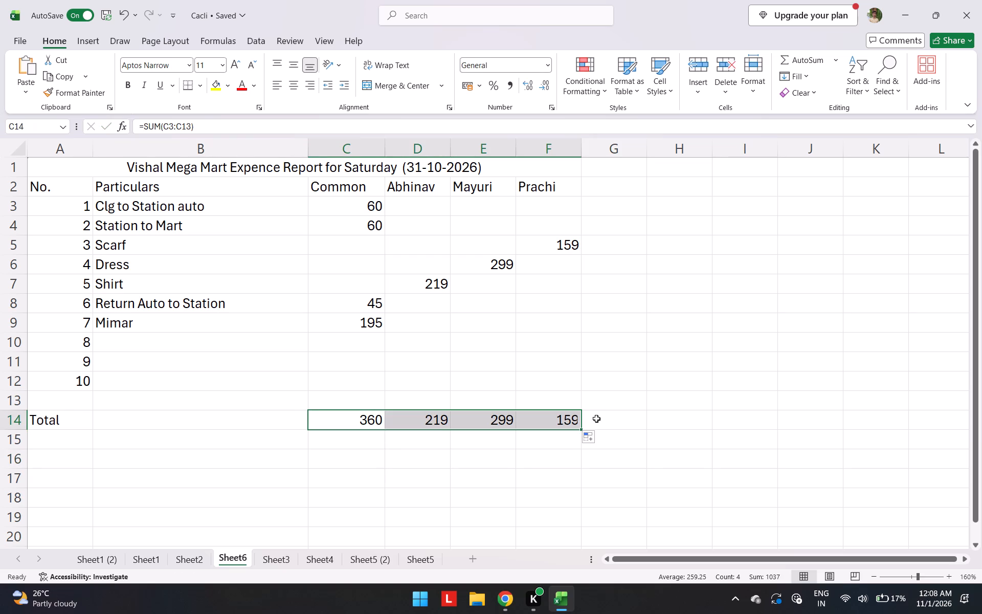
Add a grand total of the column totals in cell G14 with the formula =SUM(C14:F14).
left_click(650, 417)
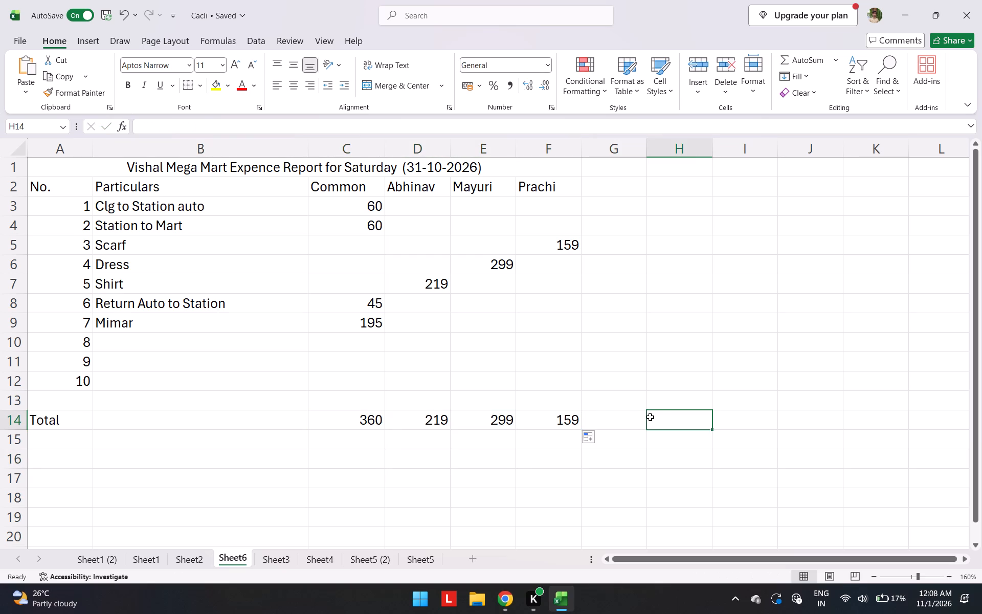
left_click(622, 424)
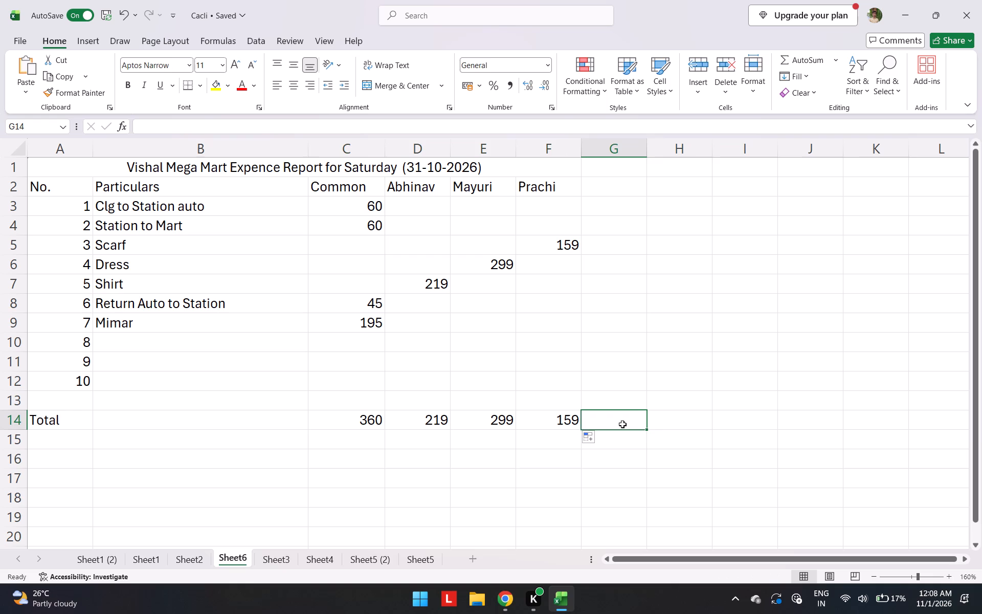
key("equal")
type("SUM(")
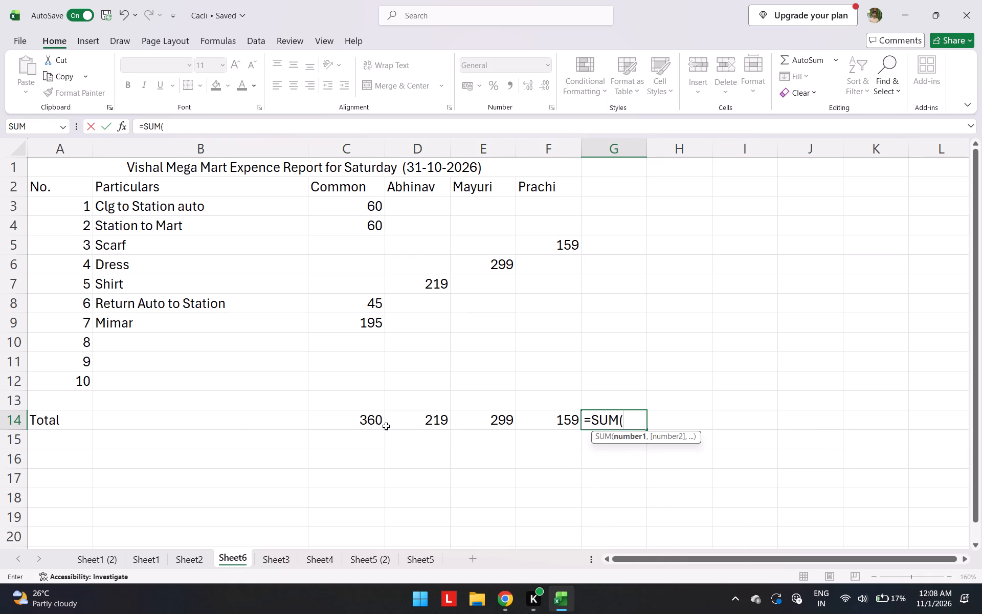
left_click_drag(372, 427, 552, 422)
key("shift+parenright")
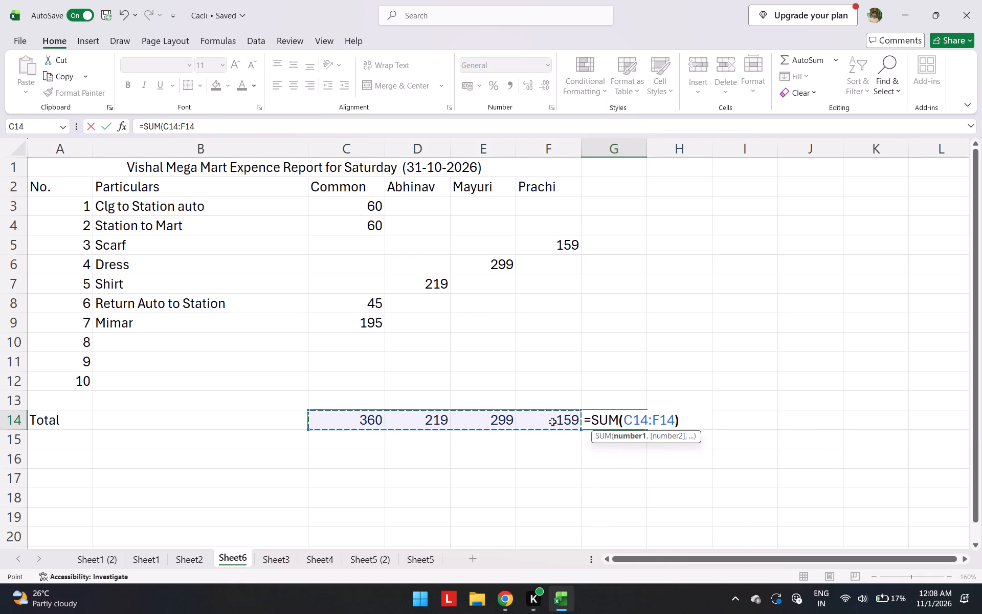
key("Return")
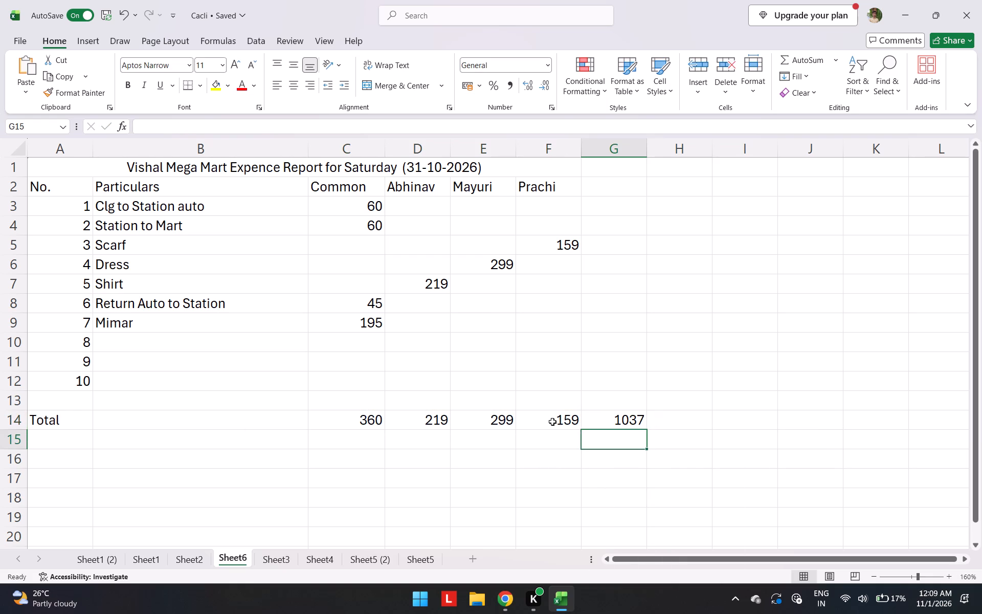
Enter the heading "PhonePe History" in cell J1, beside the expense report.
scroll(713, 345, "left", 2)
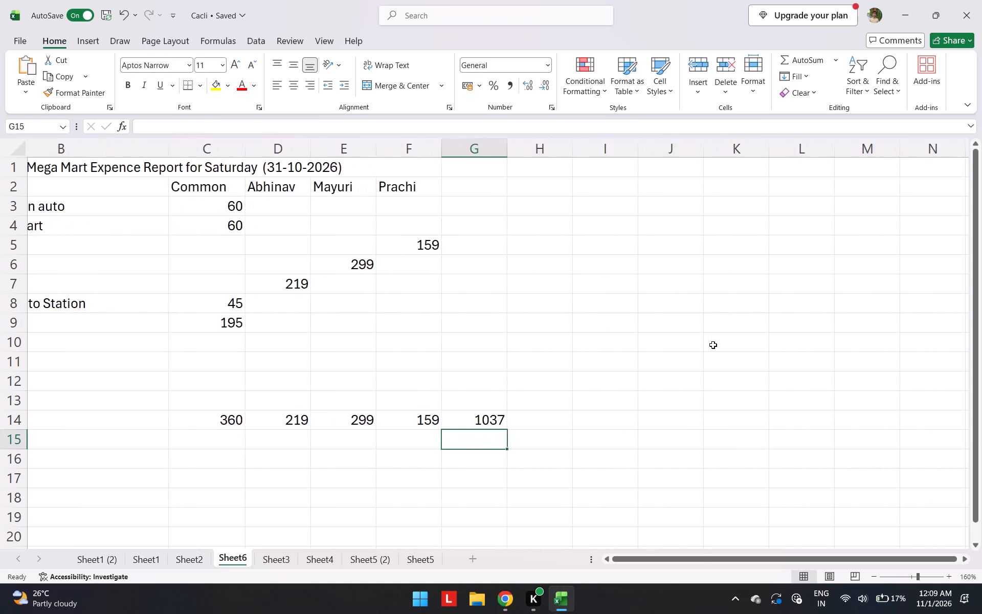
scroll(713, 345, "left", 1)
left_click(461, 164)
type("PhonePe History")
key("Return")
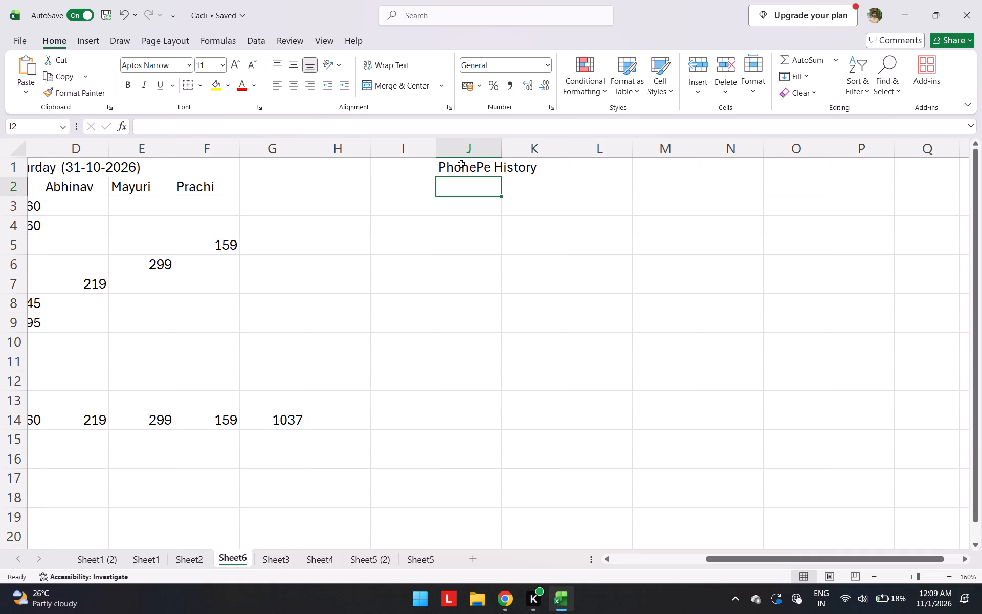
List the PhonePe payments 60, 60, 677, 30, 15 and 195 in cells J2 to J7.
type("60")
key("Return")
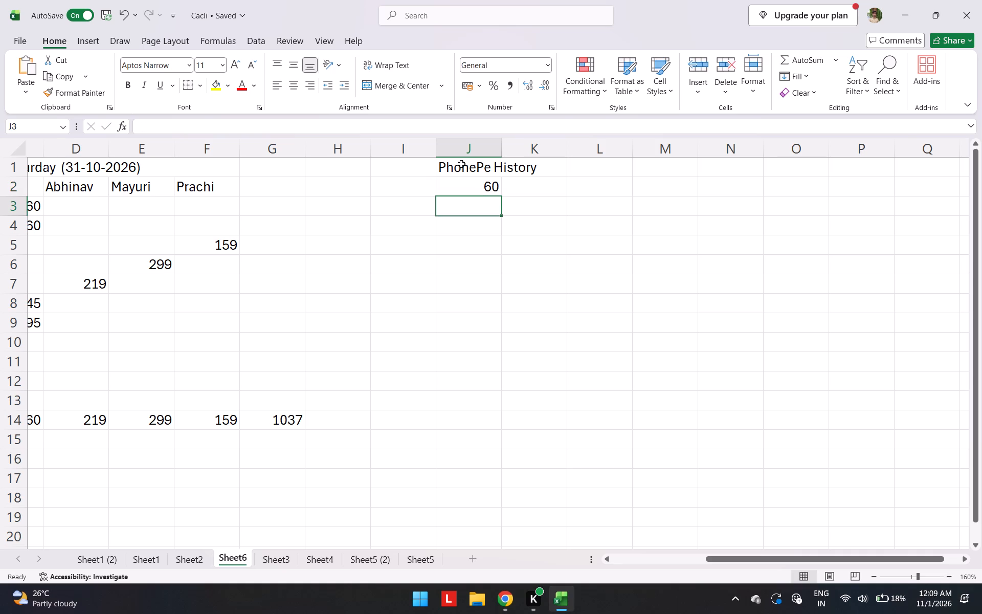
type("677")
key("Return")
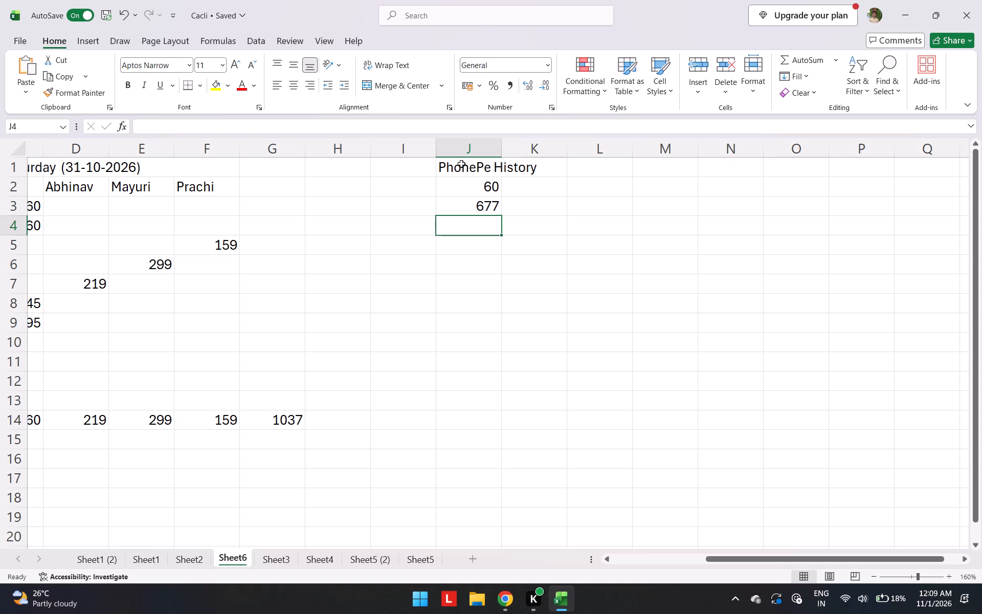
key("Up")
type("60")
key("Return")
key("6")
type("77")
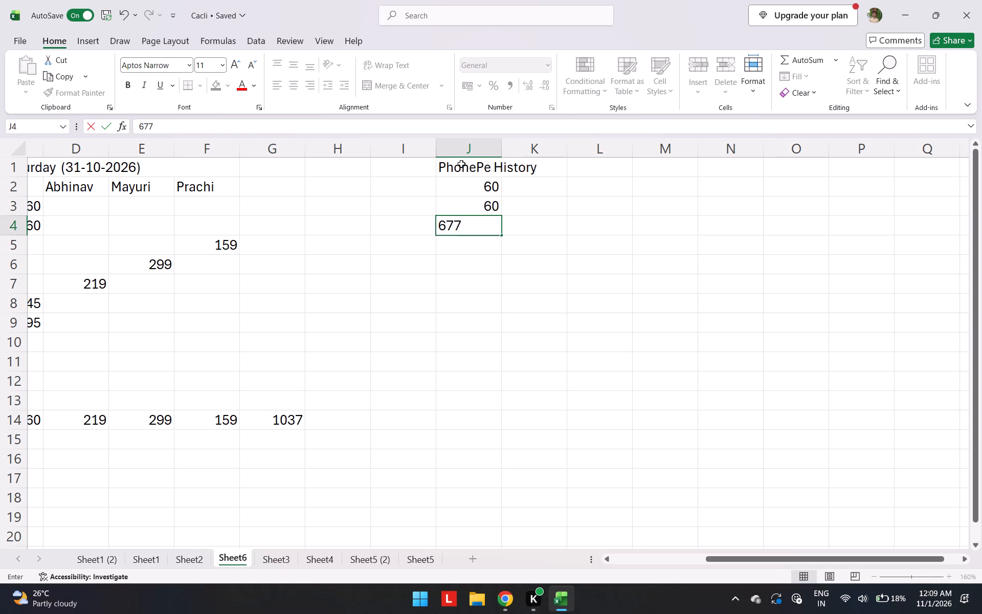
key("Return")
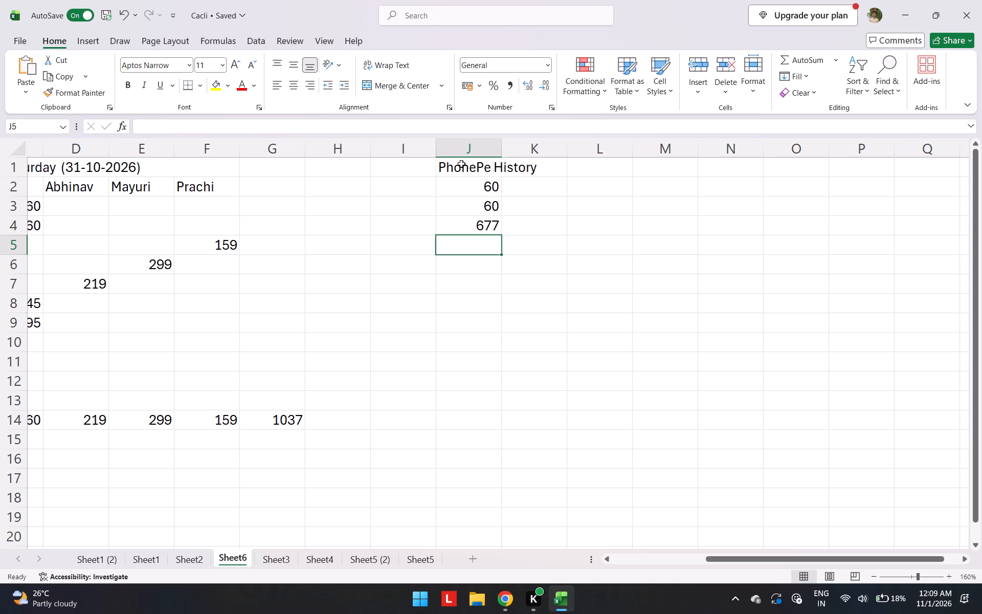
type("30")
key("Return")
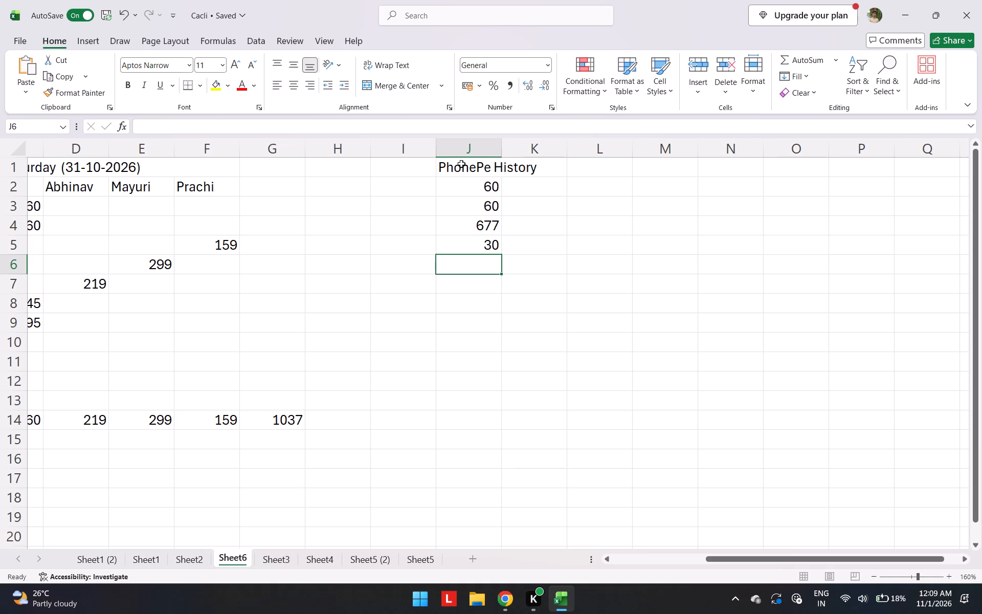
type("15")
key("Return")
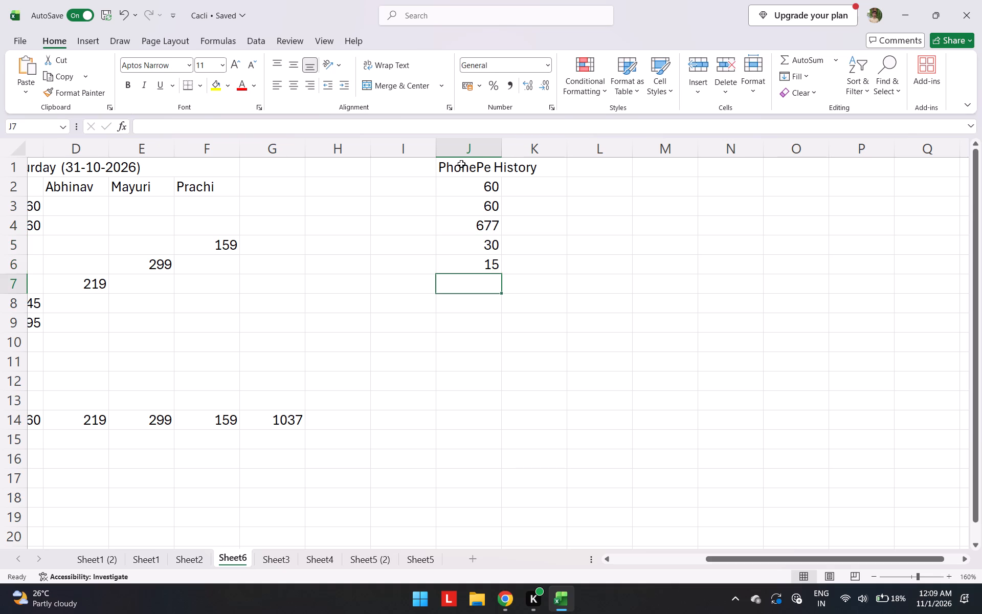
type("195")
key("Return")
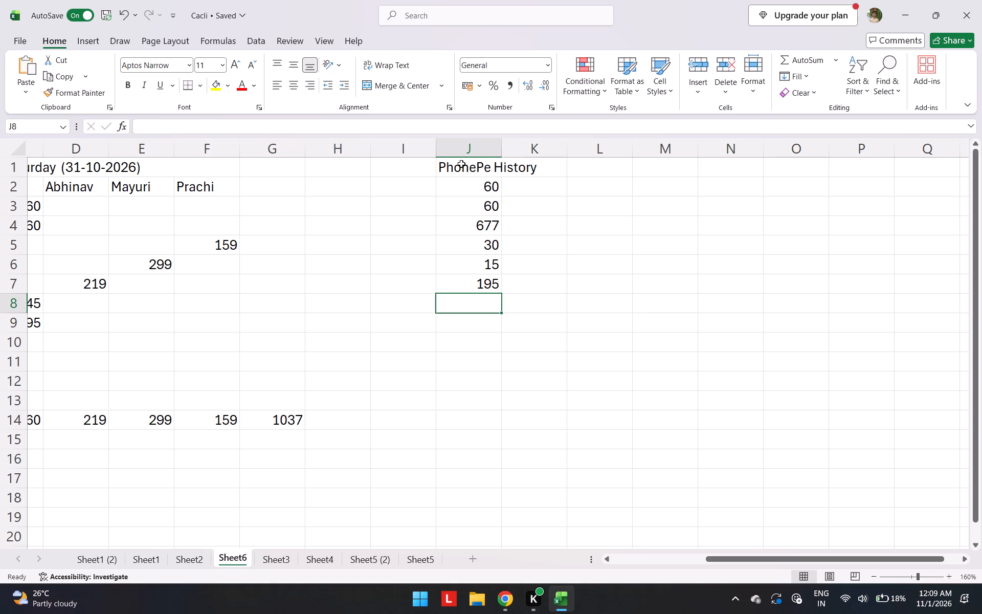
Total the PhonePe payments in cell J9 with the formula =SUM(J2:J7).
key("Return")
type("=SUM(")
left_click_drag(482, 189, 488, 269)
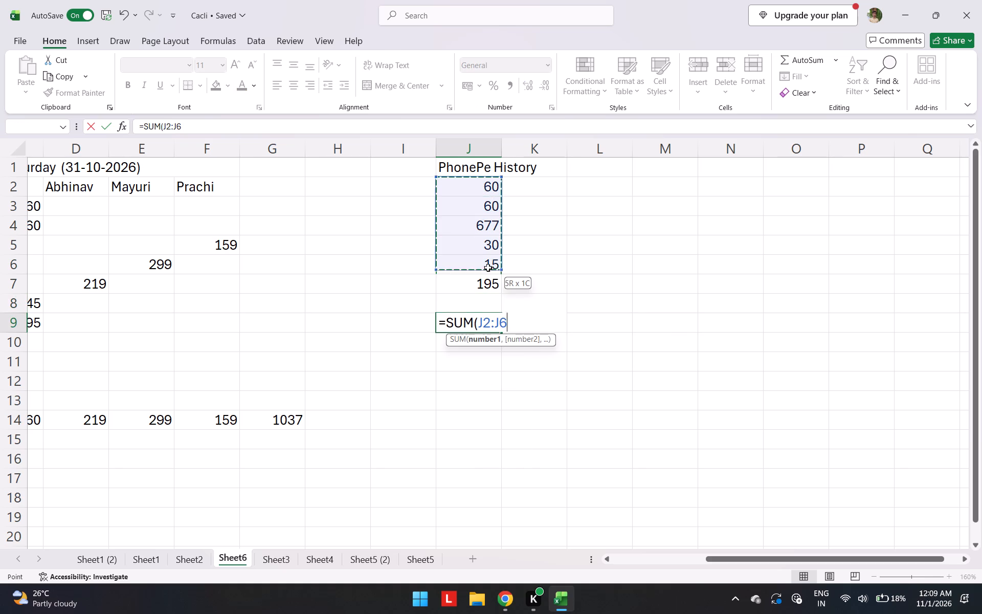
left_click_drag(488, 269, 488, 282)
key("shift+parenright")
key("Return")
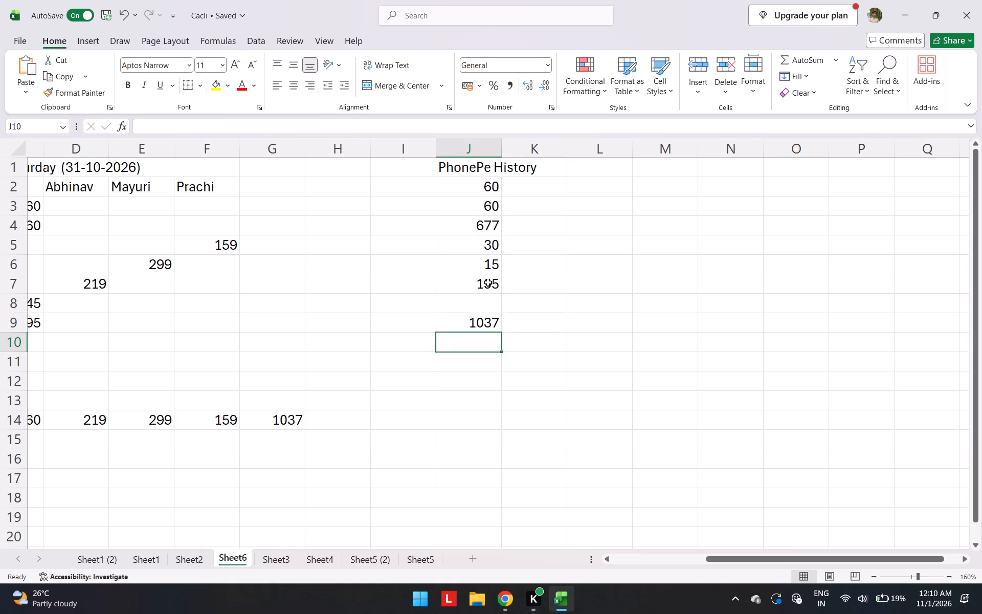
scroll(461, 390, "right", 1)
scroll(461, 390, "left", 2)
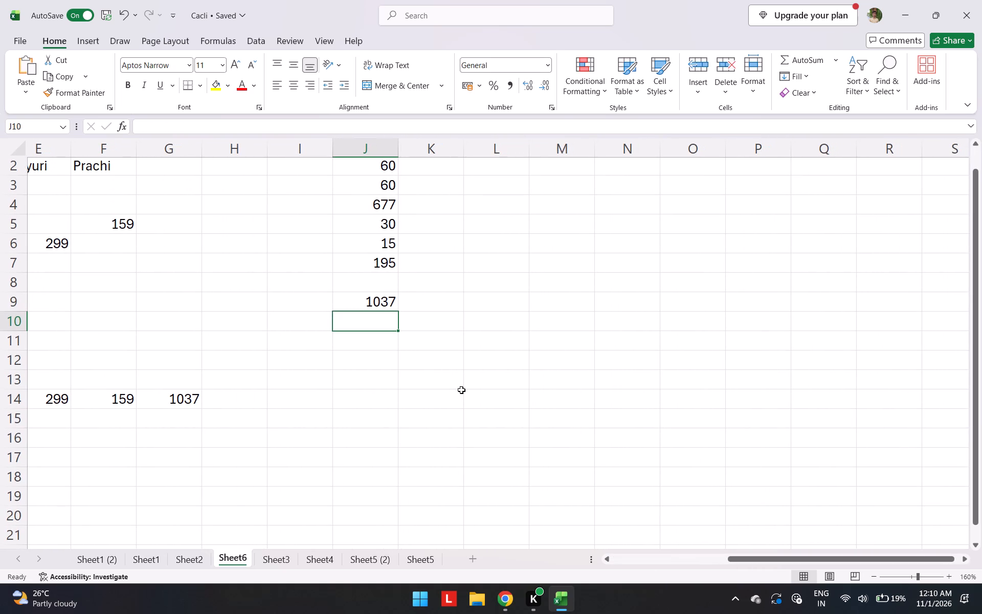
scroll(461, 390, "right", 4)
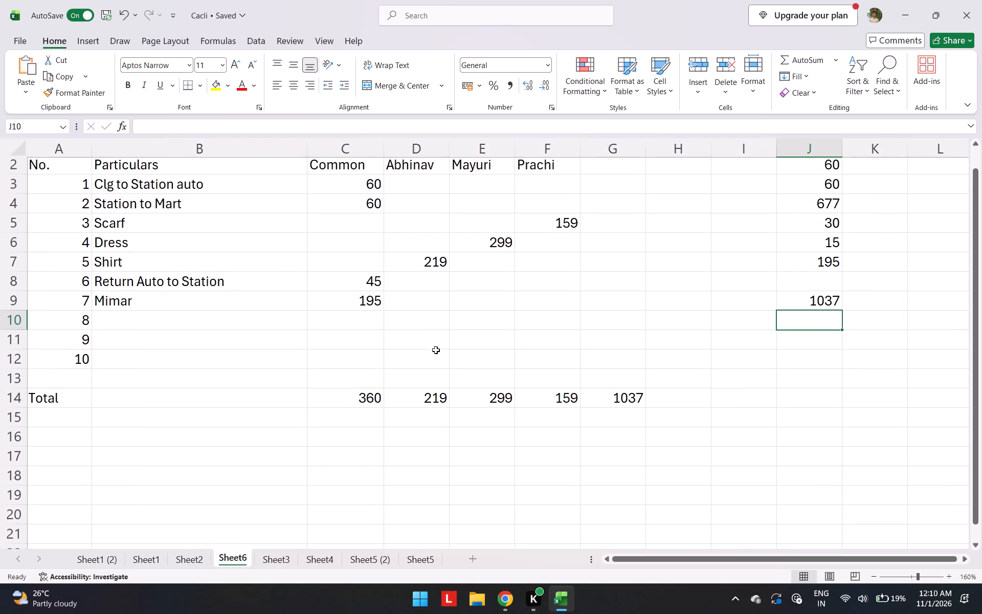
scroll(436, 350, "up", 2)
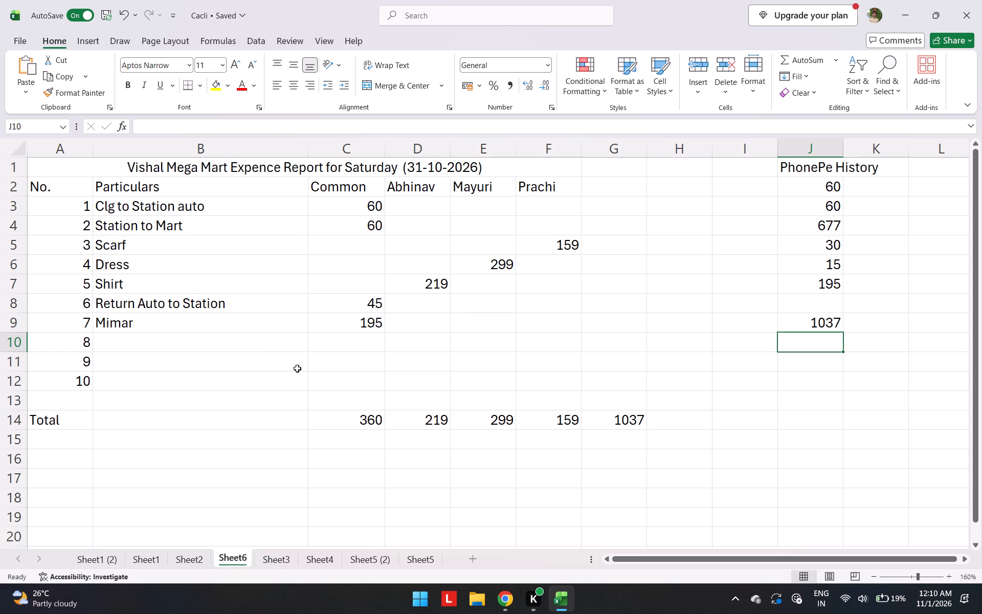
List the names Prachi, Mayuri and "Abhinav :" in cells B17 to B19, below the Total row.
scroll(297, 368, "down", 1)
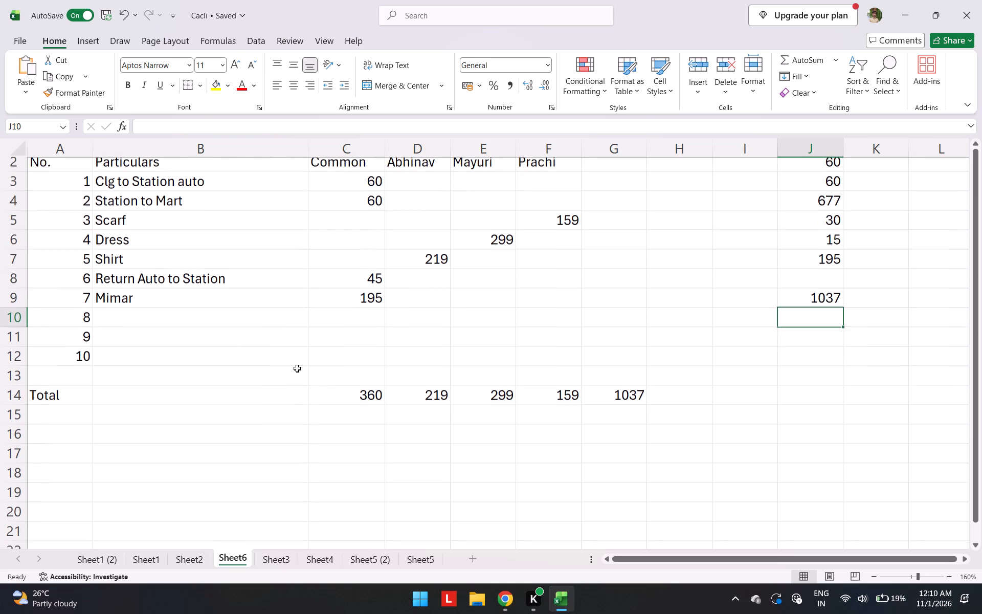
scroll(297, 368, "down", 1)
left_click(158, 393)
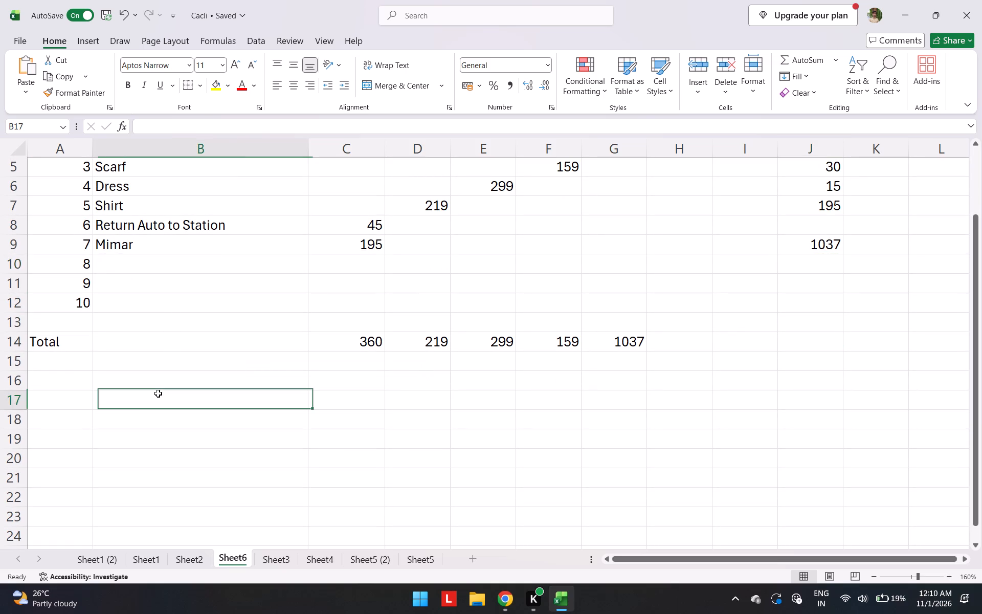
type("Prachi")
key("Return")
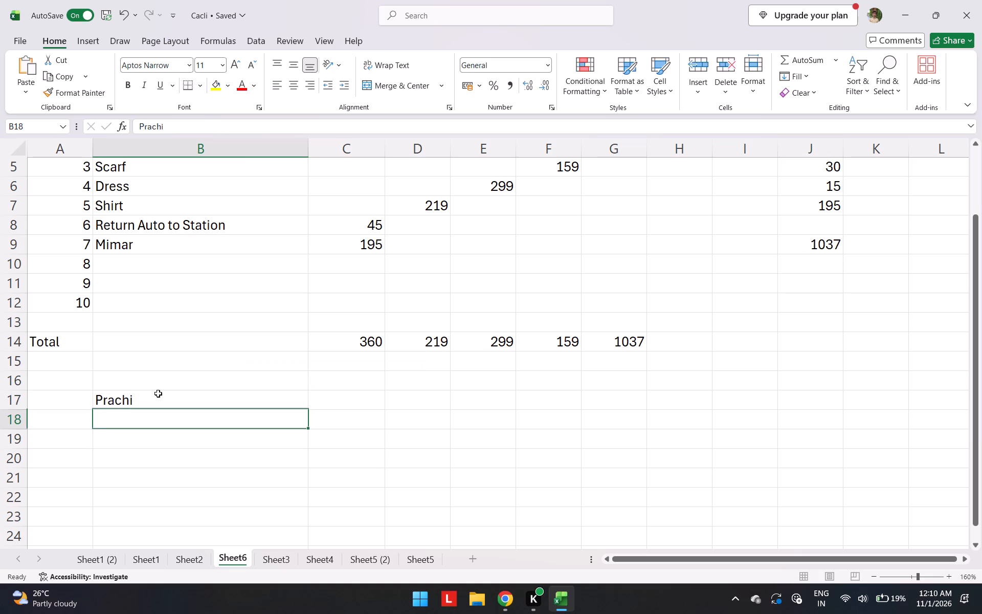
type("Mayuri")
key("Return")
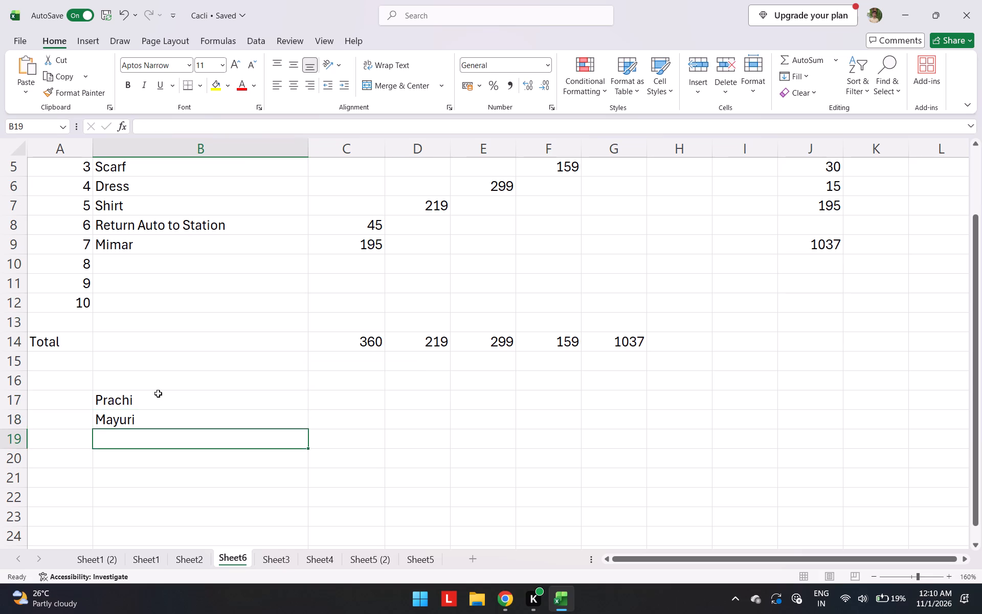
type("Abhinav :")
key("space")
key("Right")
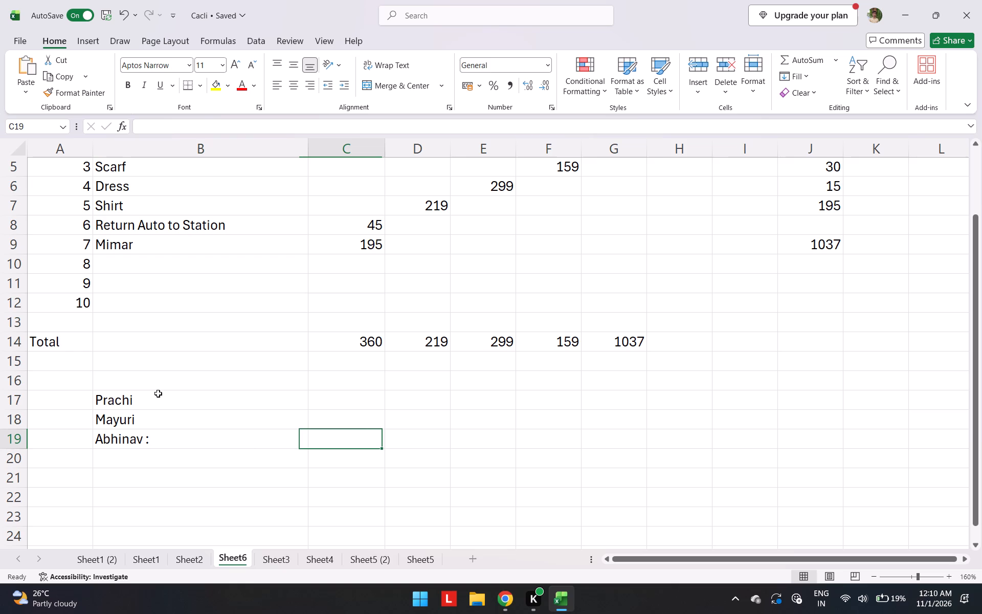
Calculate Prachi's share in cell C17 with the formula =SUM(C14/3,F14).
left_click(345, 410)
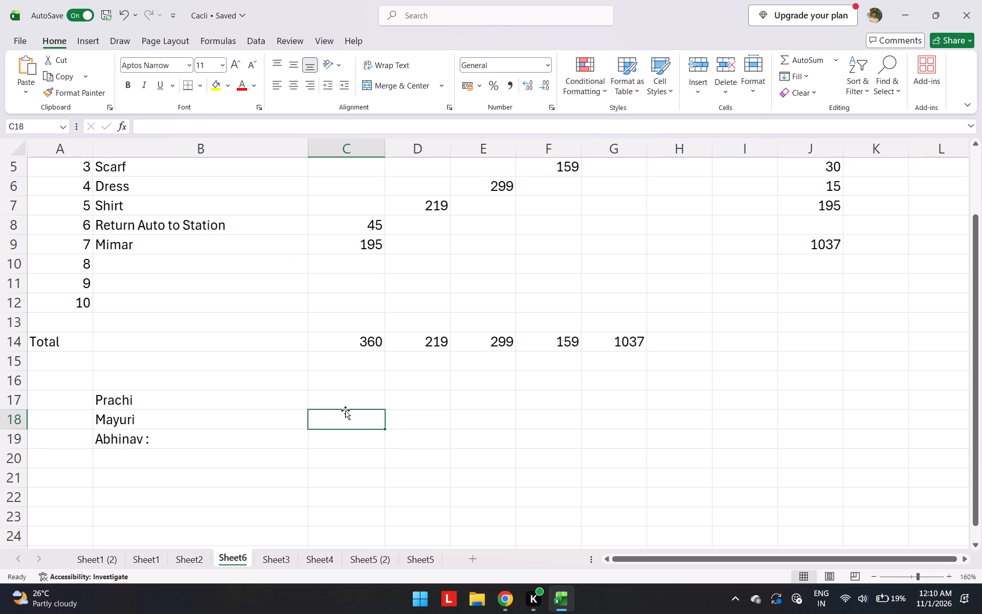
left_click(352, 403)
type("=SUM")
key("shift+parenleft")
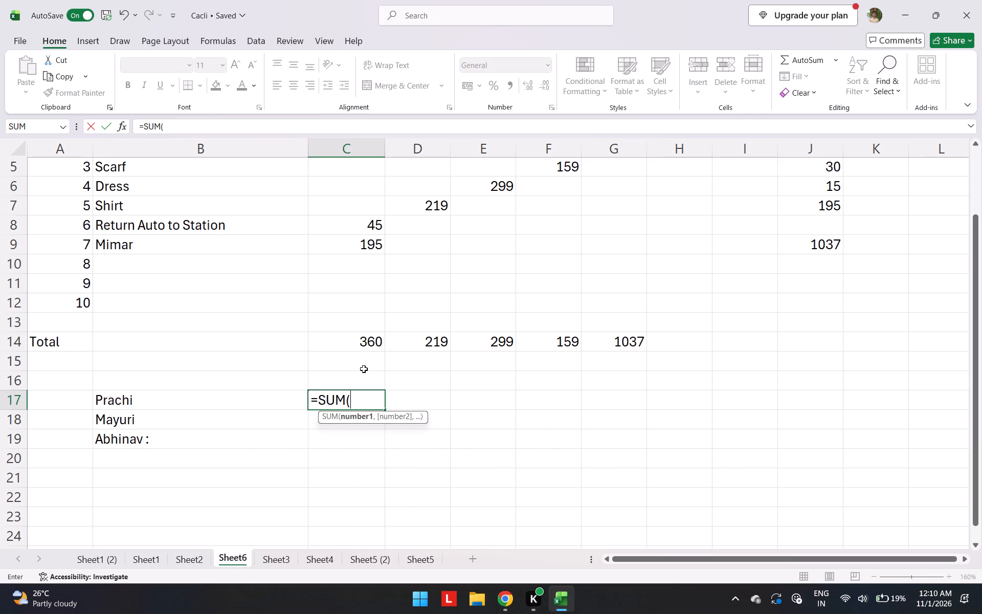
left_click(364, 343)
key("slash")
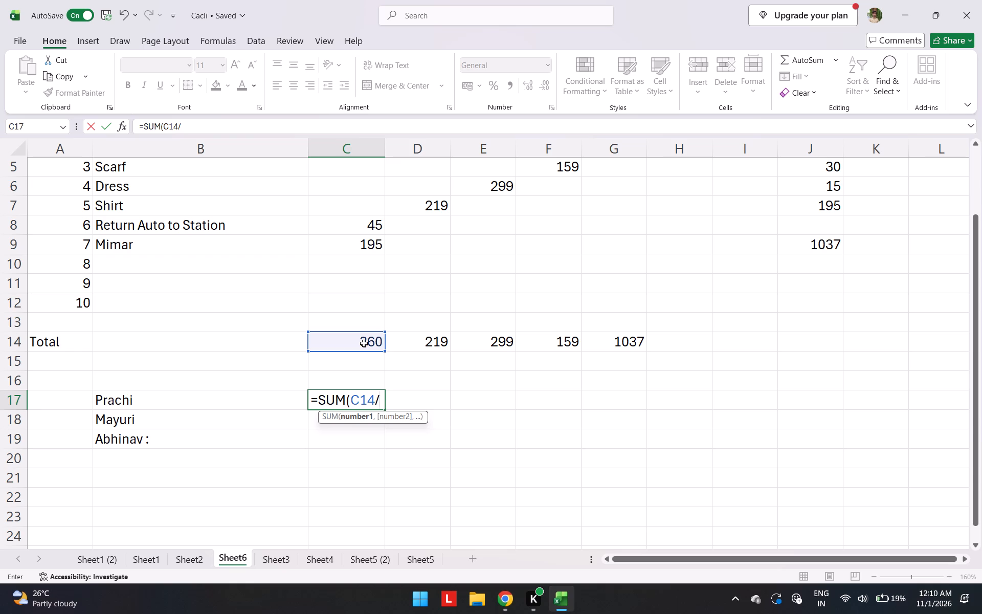
key("3")
key("comma")
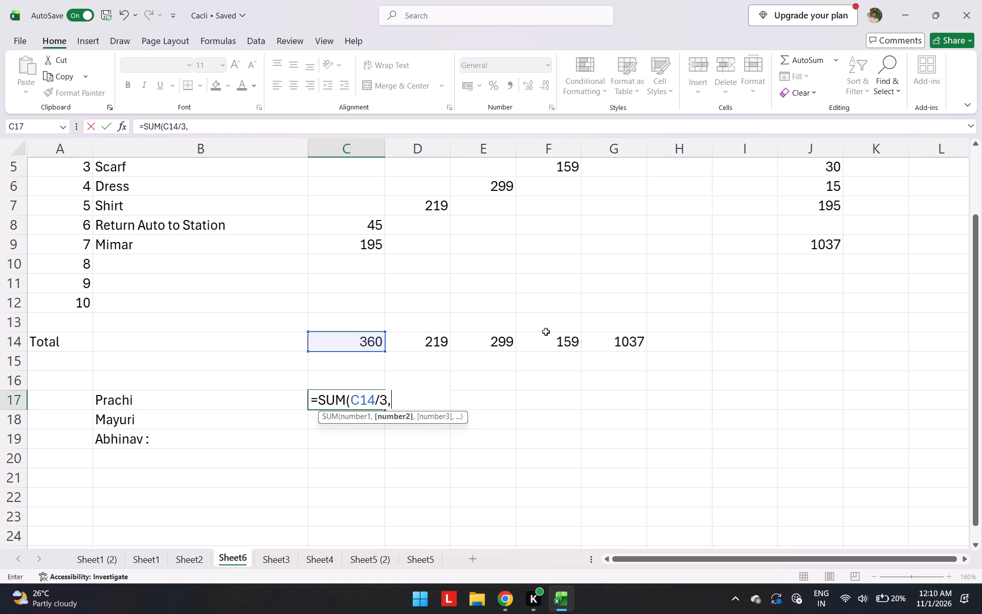
scroll(618, 340, "up", 2)
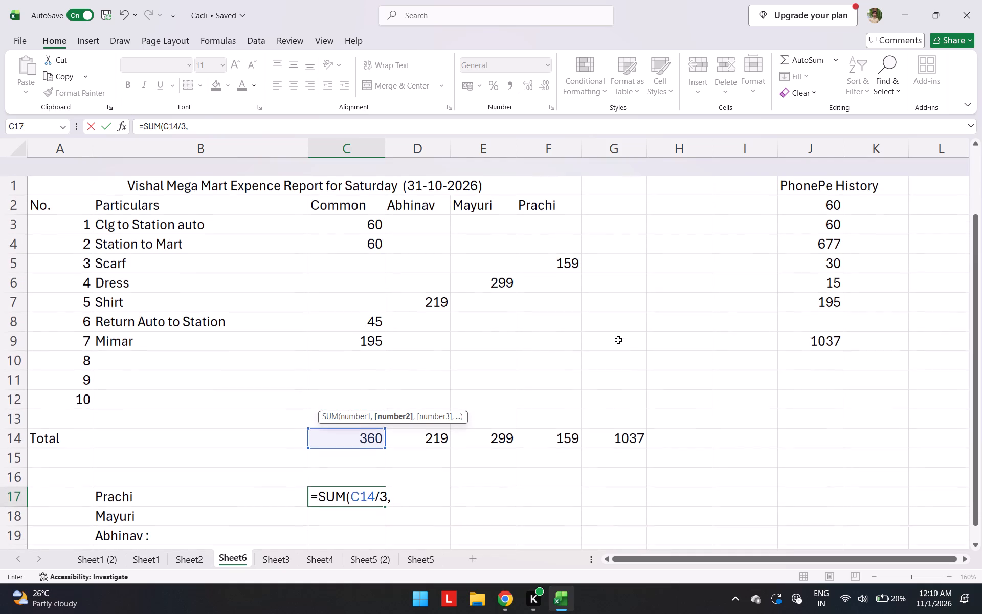
left_click(554, 416)
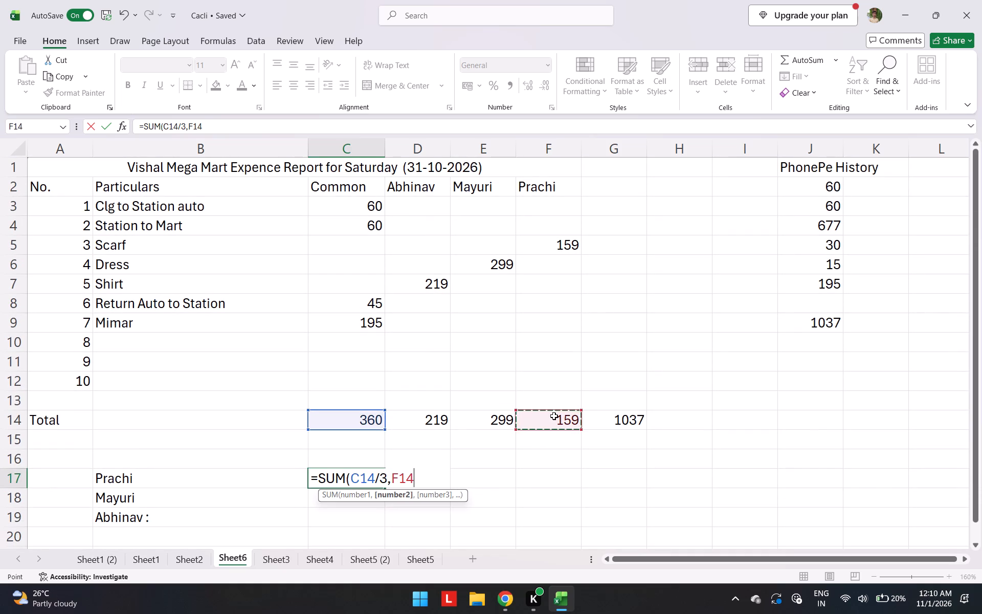
key("shift+parenright")
key("Return")
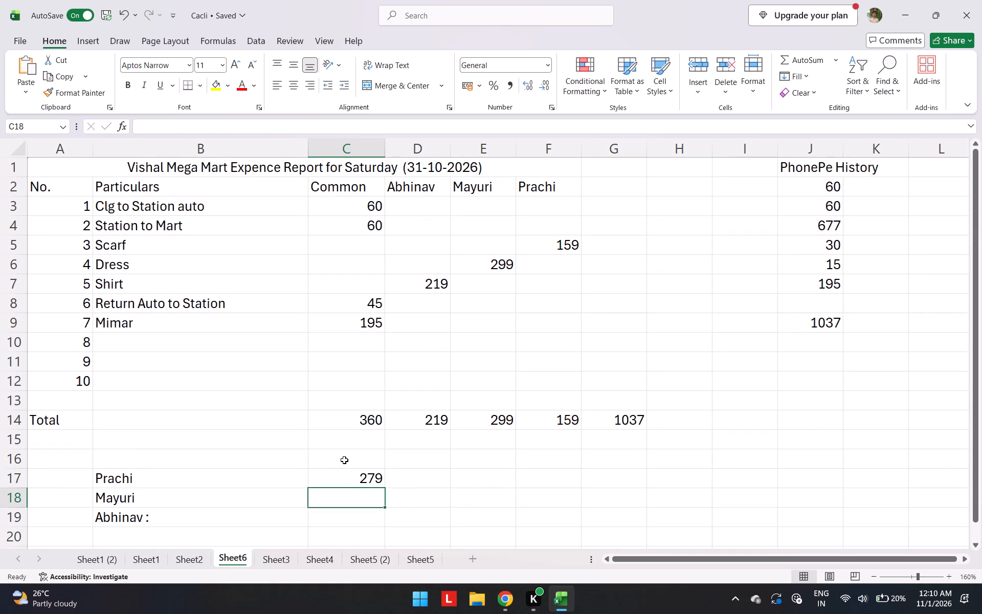
Fill Prachi's share formula from C17 down through C18 and C19.
left_click(350, 482)
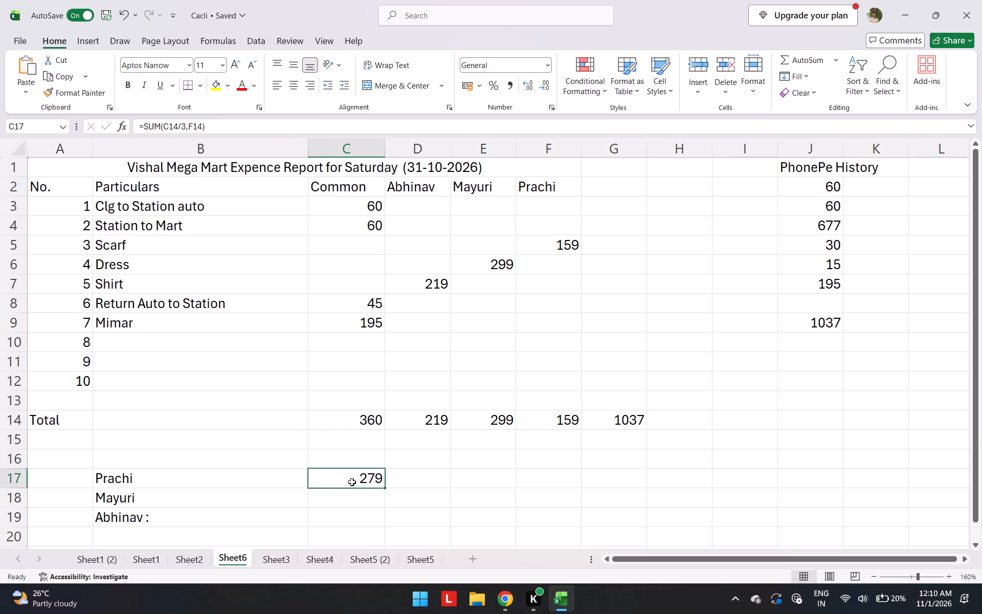
left_click_drag(386, 487, 386, 524)
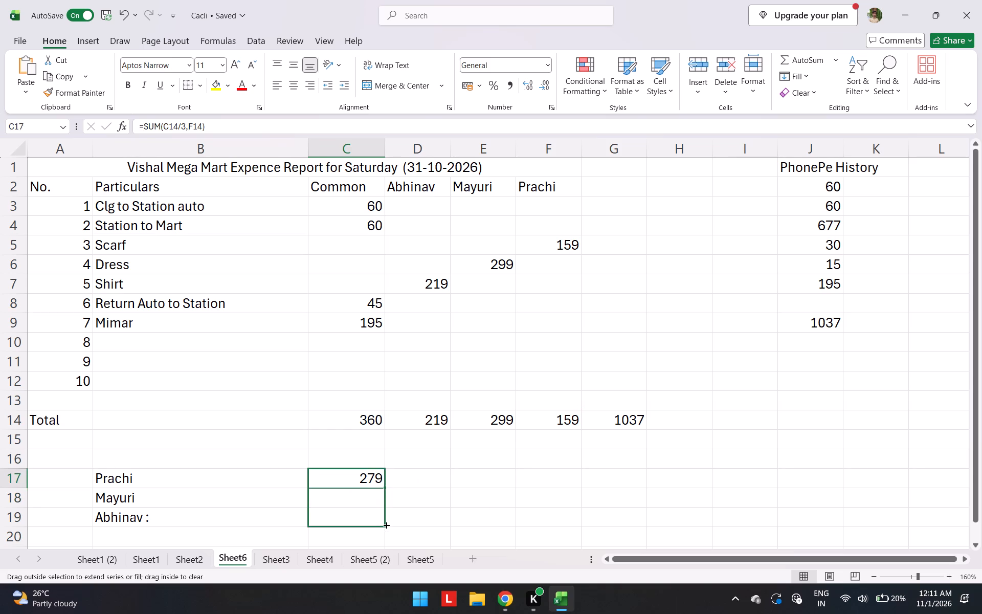
left_click_drag(386, 524, 386, 525)
Correct Mayuri's share formula in cell C18 to =SUM(C14/3,E14).
left_click(359, 489)
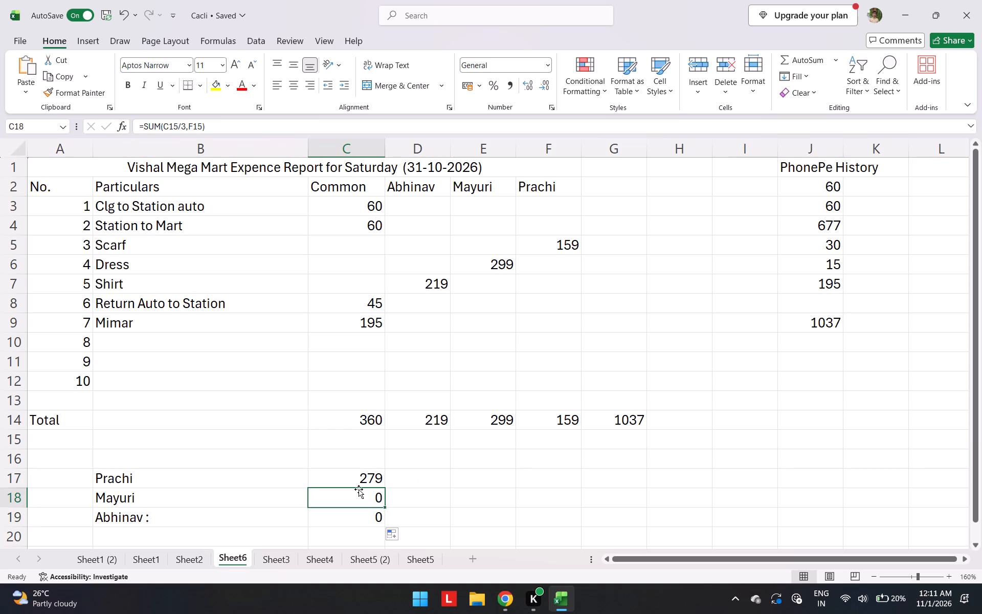
left_click(177, 122)
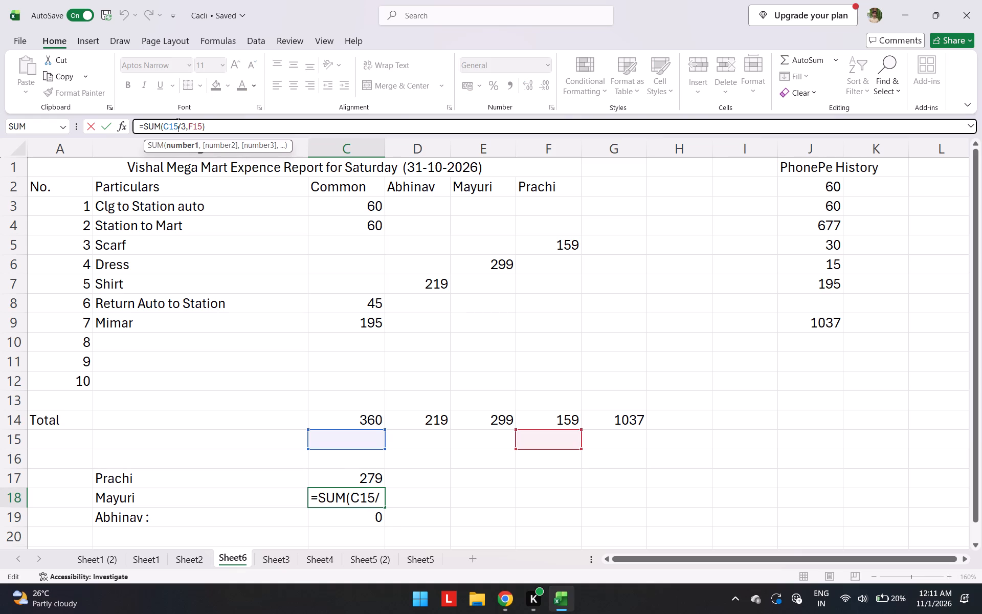
key("BackSpace")
key("4")
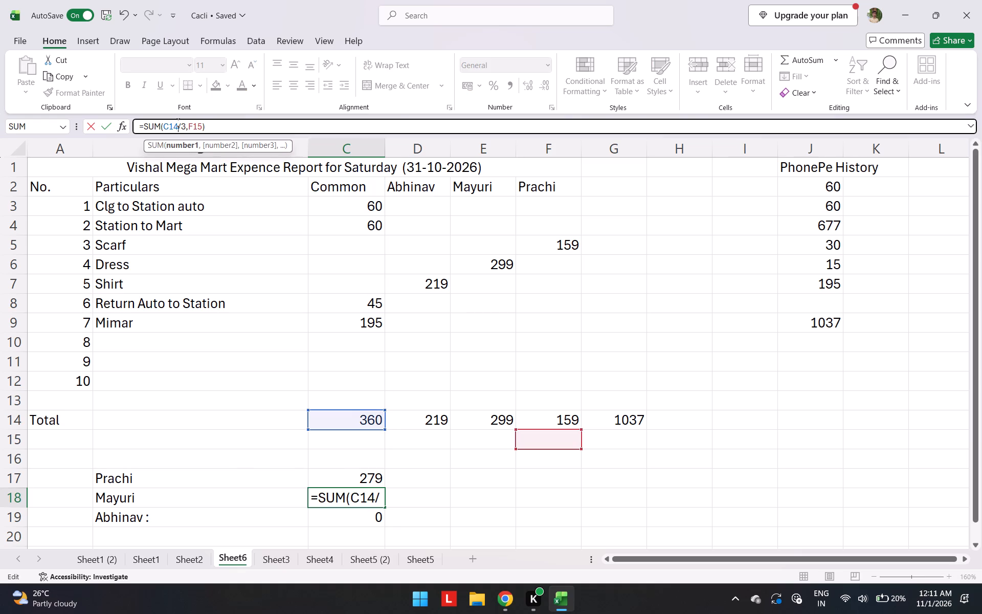
key("Right")
key("Right")
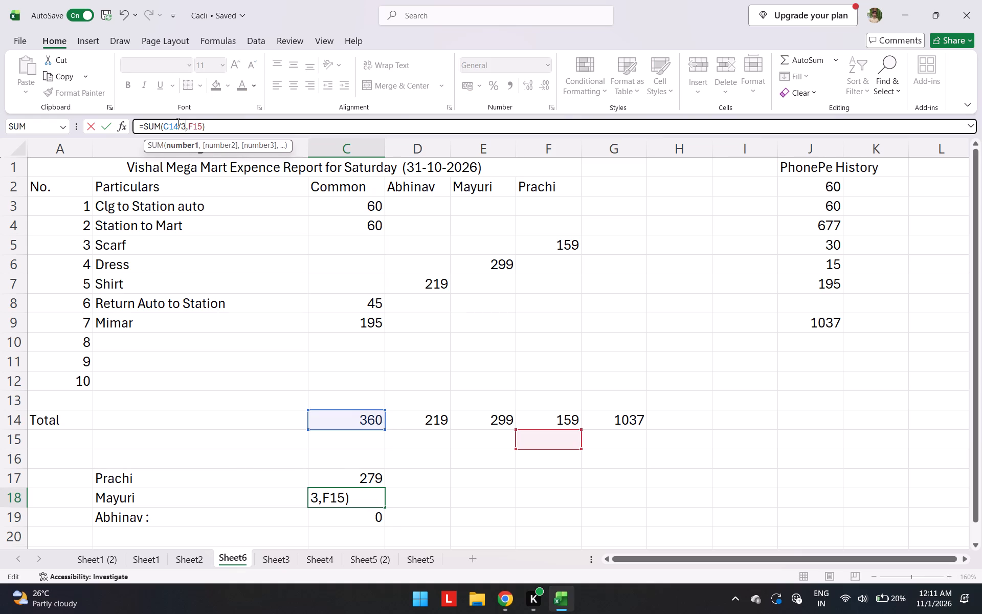
key("Right")
key("Right")
key("Right")
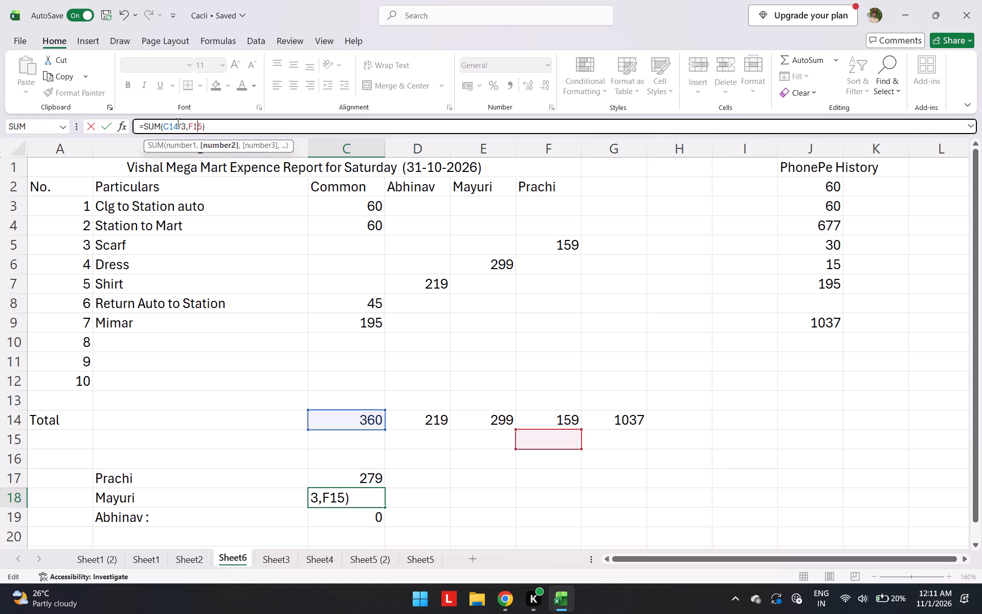
key("Right")
key("BackSpace")
key("BackSpace")
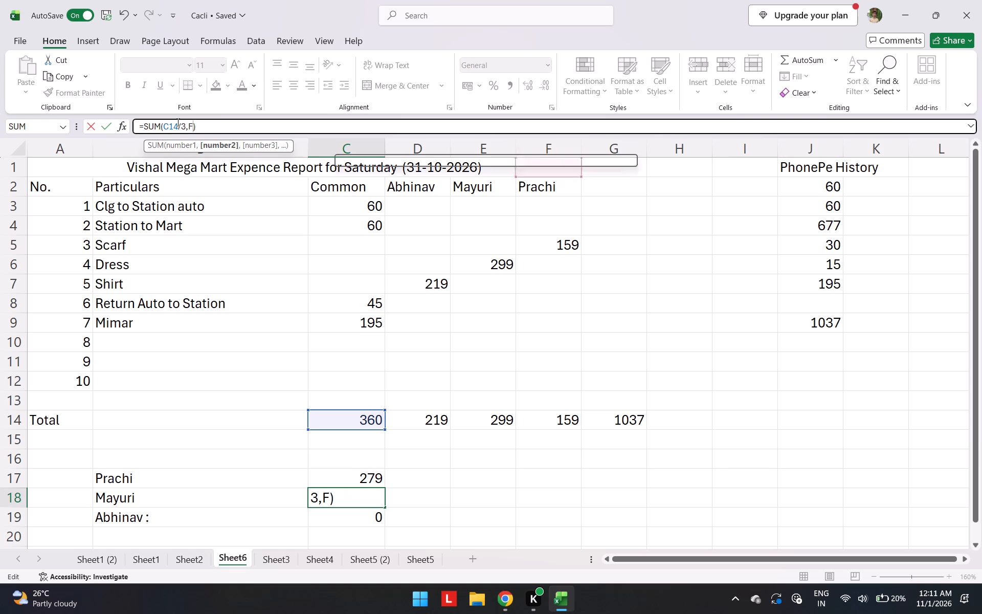
key("BackSpace")
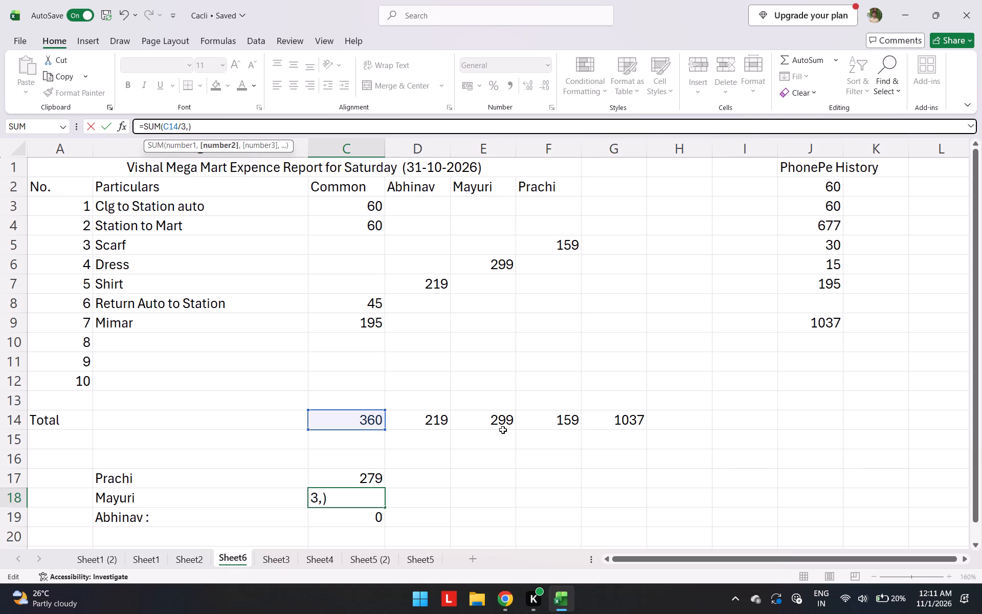
left_click(498, 422)
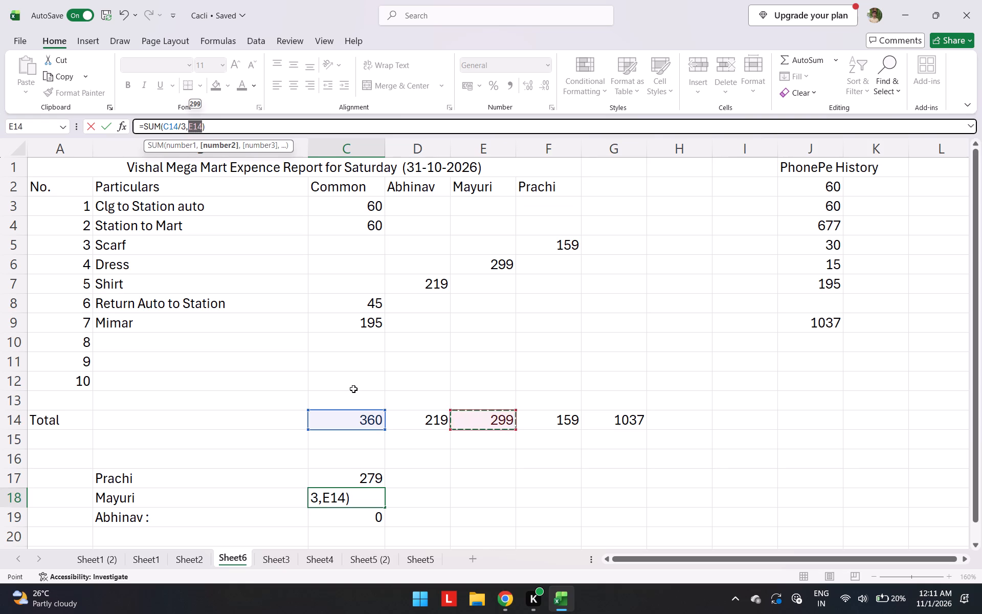
key("Return")
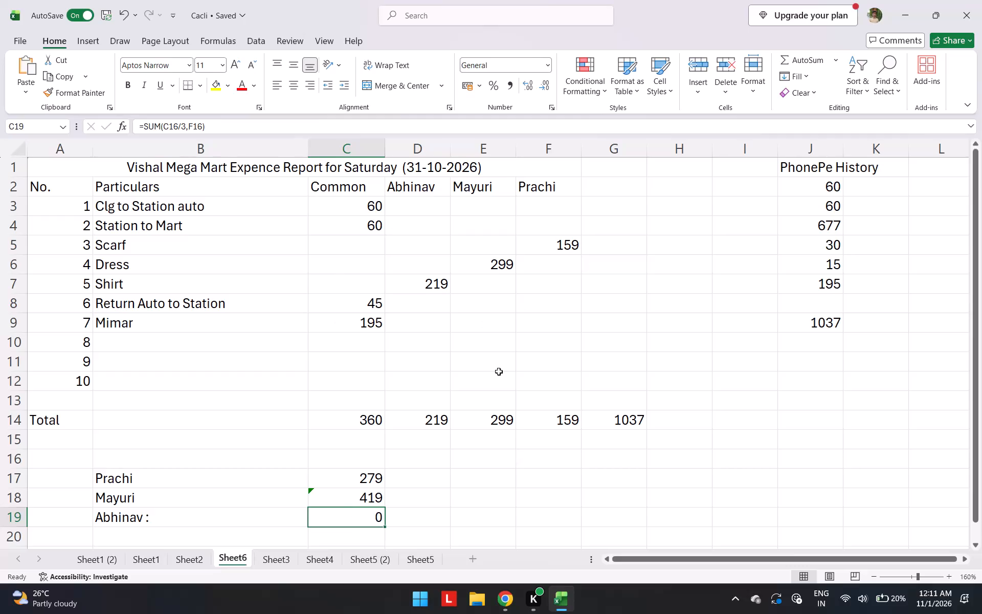
Replace Abhinav's share formula in cell C19 with =SUM(C14/3,D14).
key("shift+parenleft")
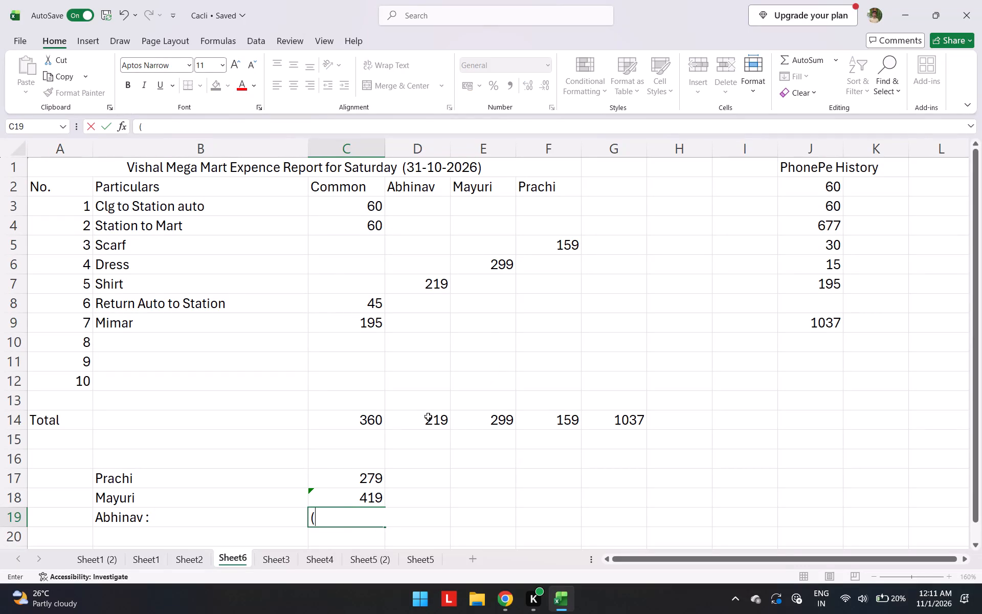
key("shift+BackSpace")
type("=SM")
key("shift+BackSpace")
type("UM(")
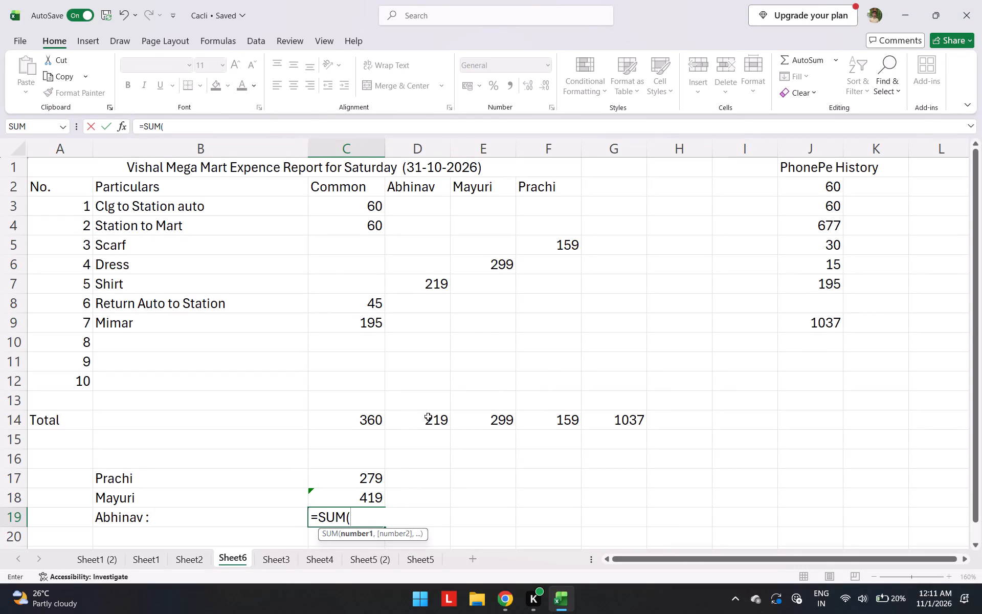
left_click(368, 419)
key("slash")
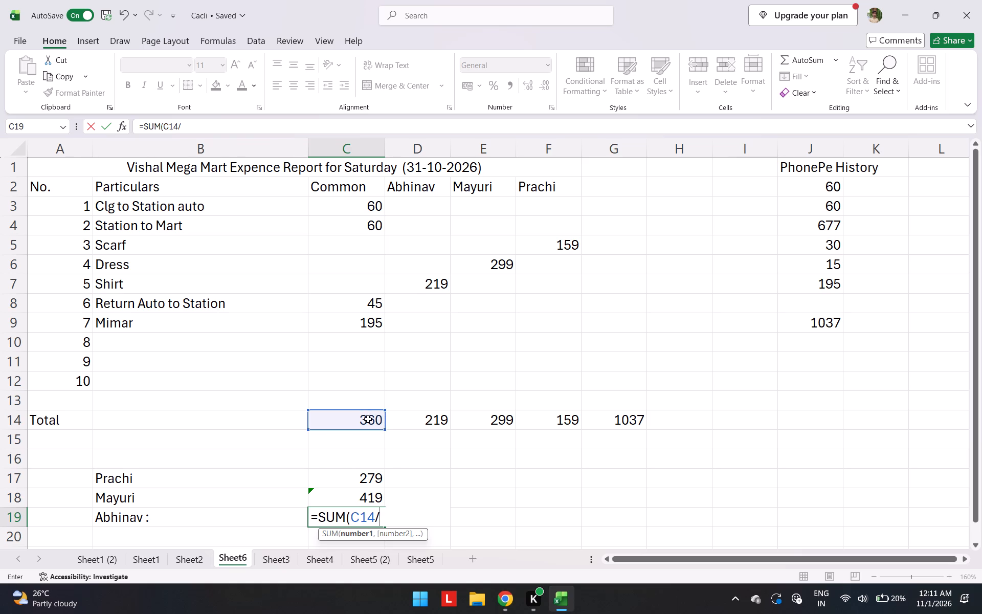
key("3")
key("comma")
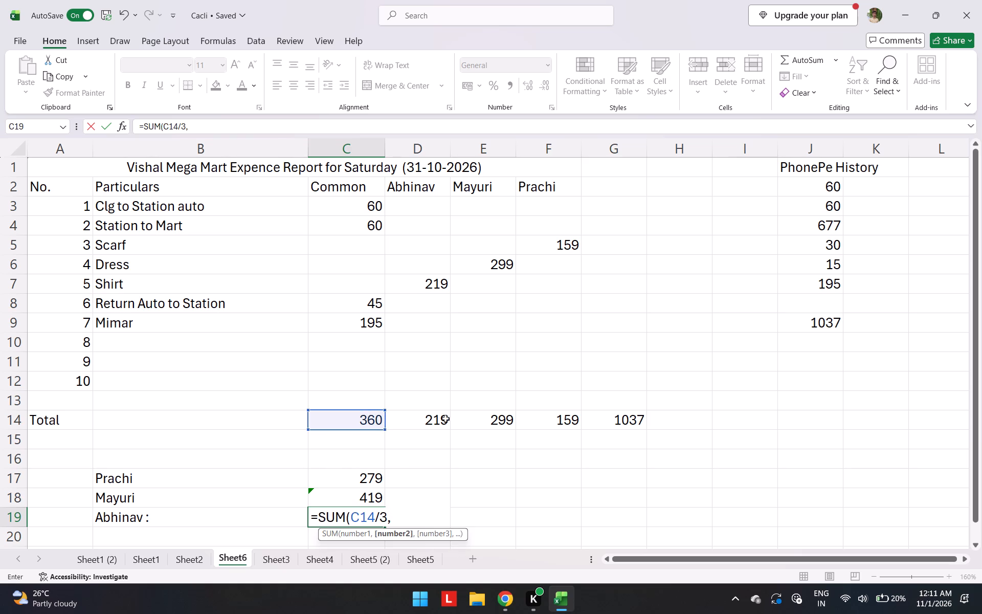
left_click(422, 419)
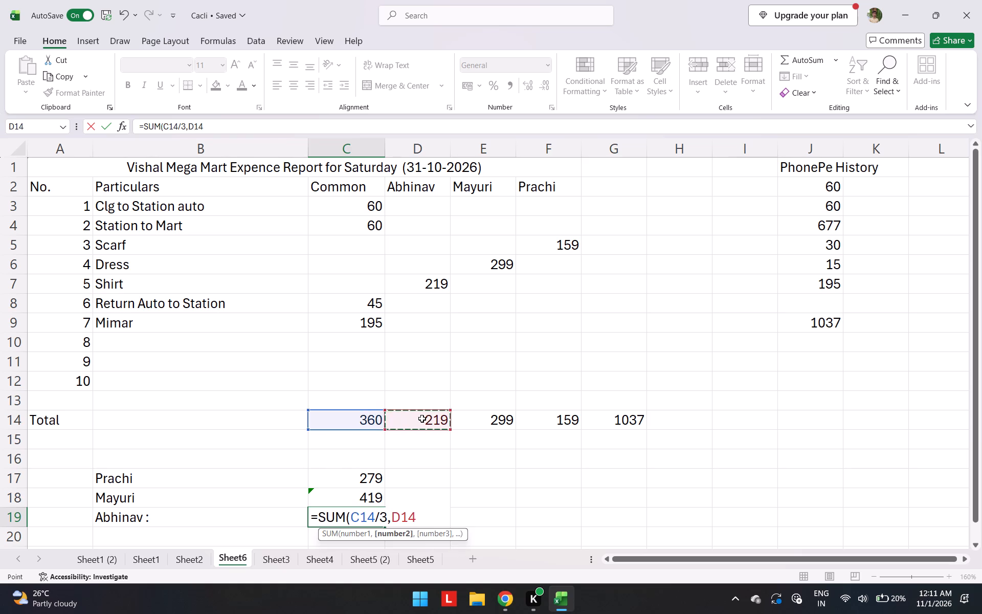
key("shift+parenright")
key("Return")
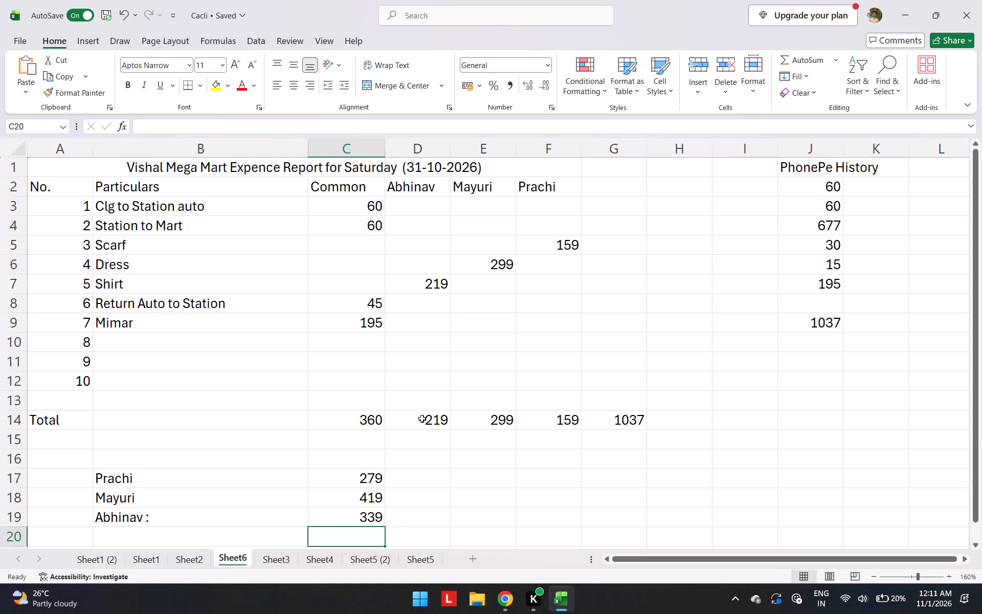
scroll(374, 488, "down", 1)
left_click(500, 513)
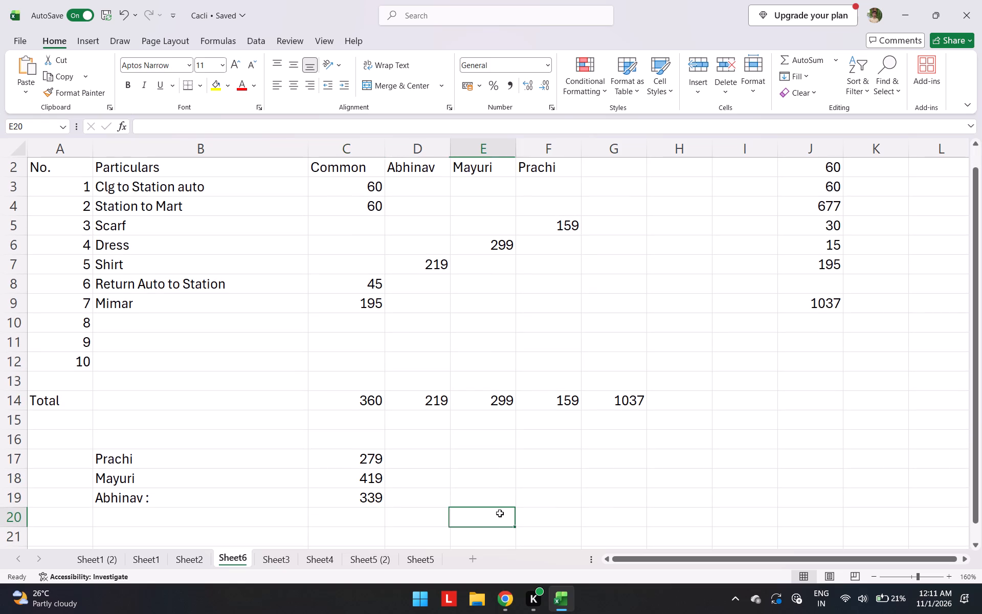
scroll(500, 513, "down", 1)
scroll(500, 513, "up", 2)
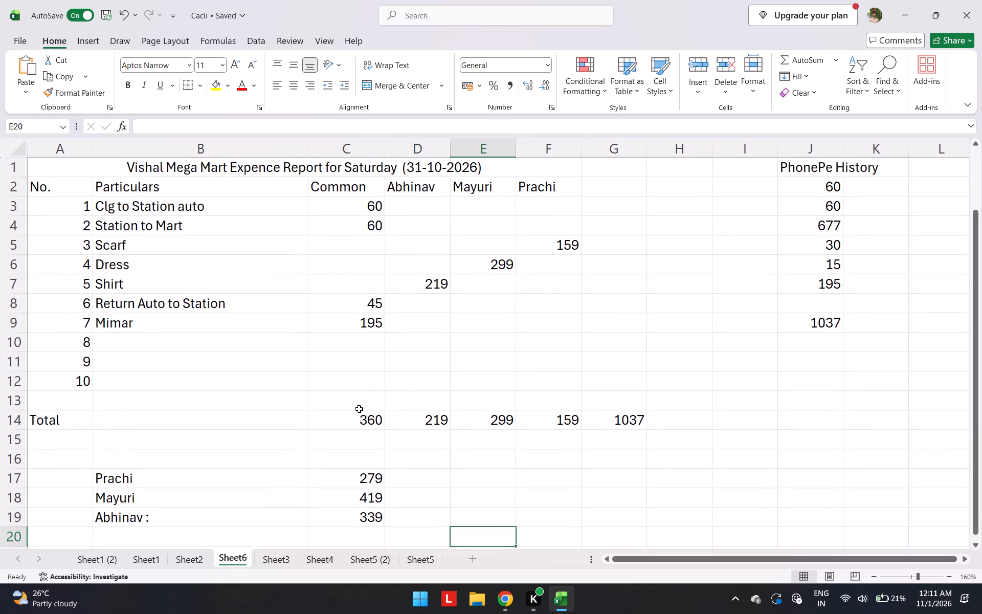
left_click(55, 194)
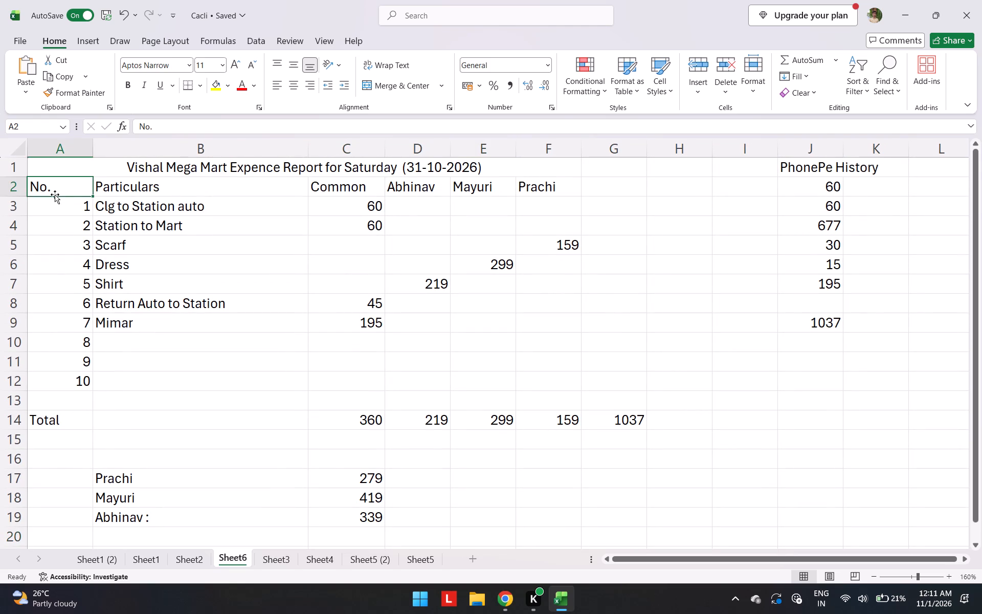
Convert the expense range A2:F14 into a table with headers.
left_click_drag(64, 189, 572, 426)
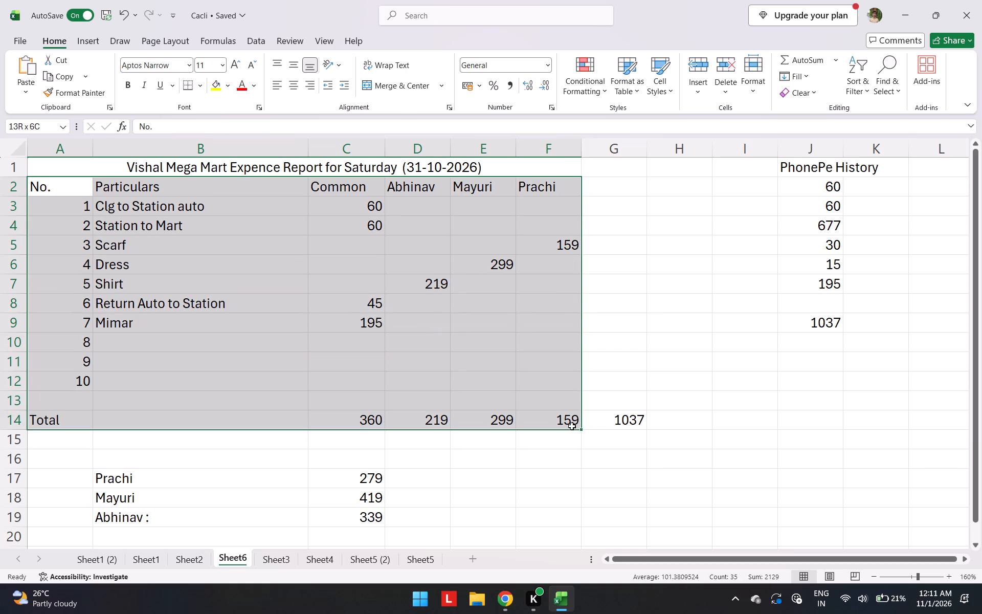
left_click_drag(572, 426, 570, 424)
left_click(83, 37)
left_click(106, 87)
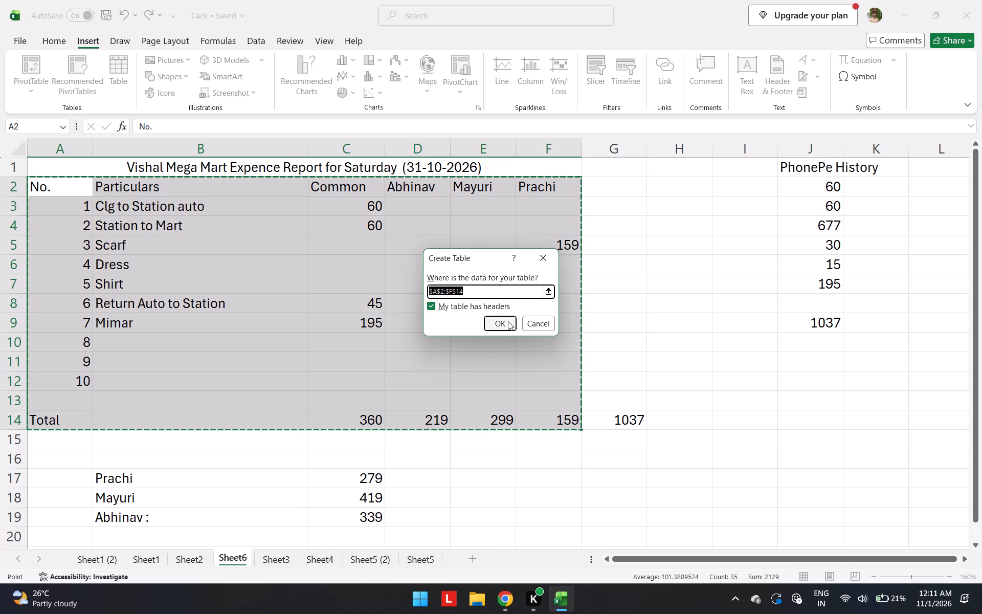
left_click(508, 321)
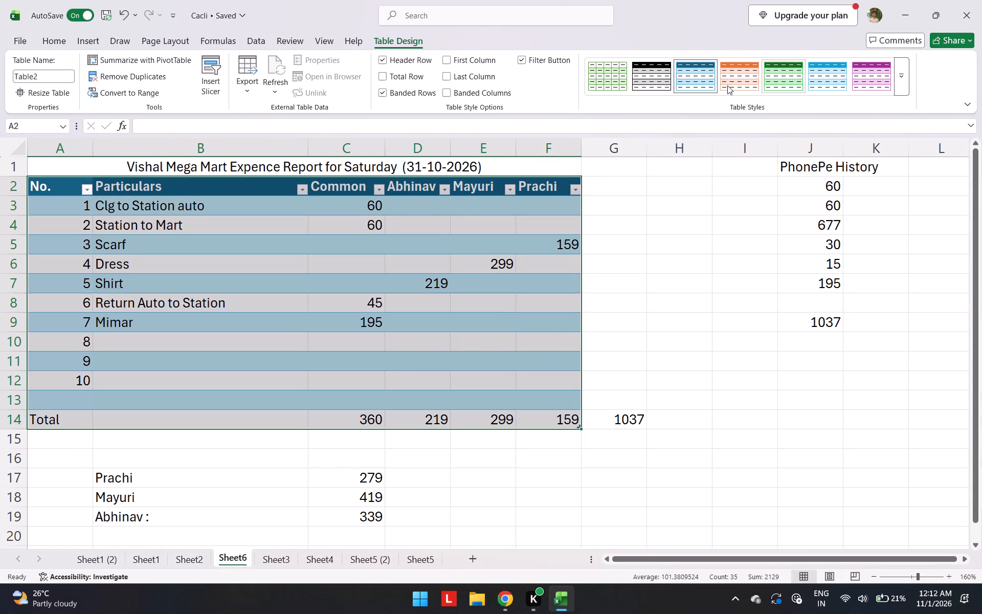
Try a few table styles on the expense table and apply the dark blue banded style with a black header row.
left_click(727, 84)
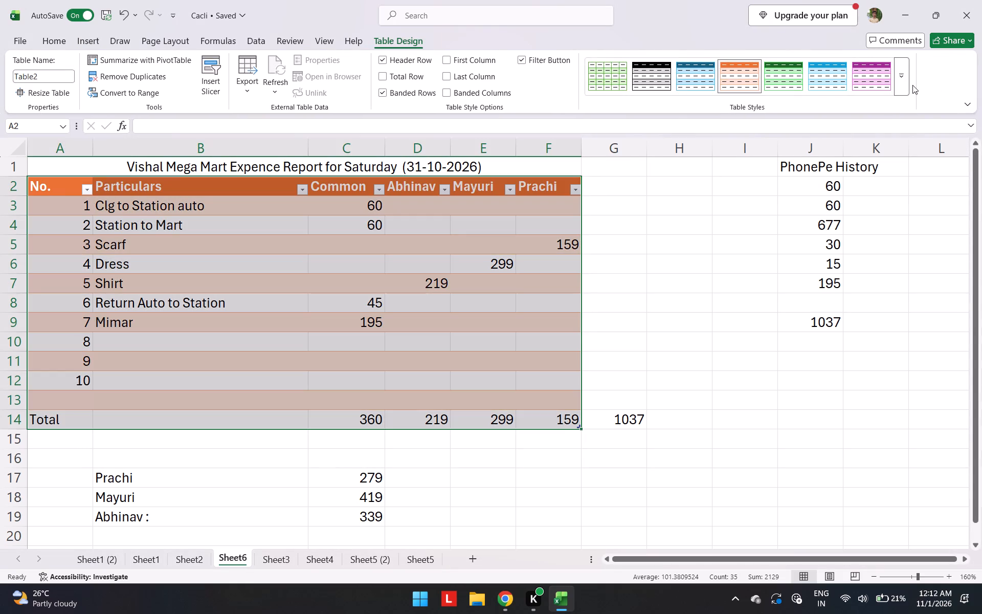
left_click(907, 87)
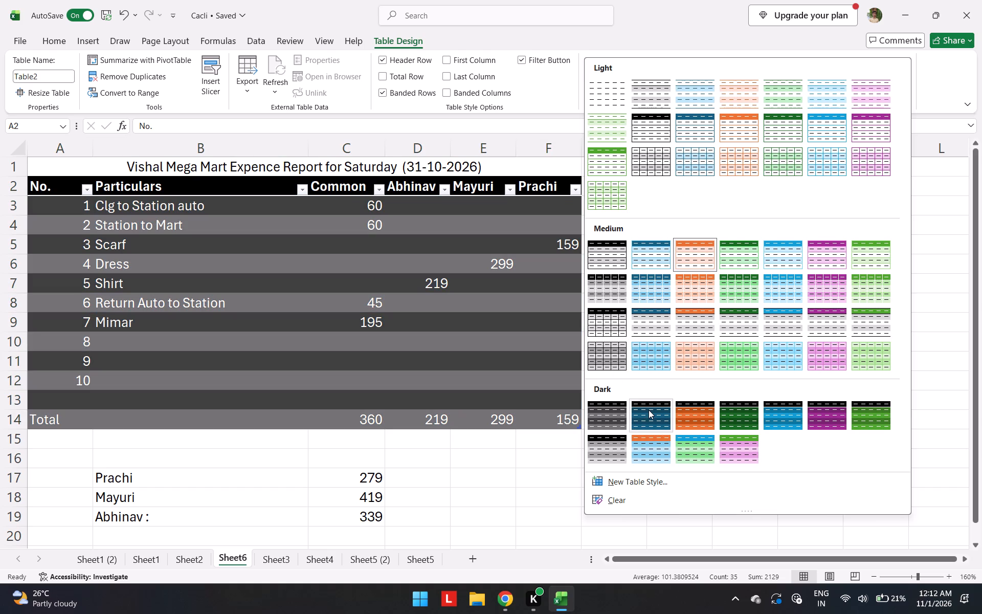
left_click(649, 410)
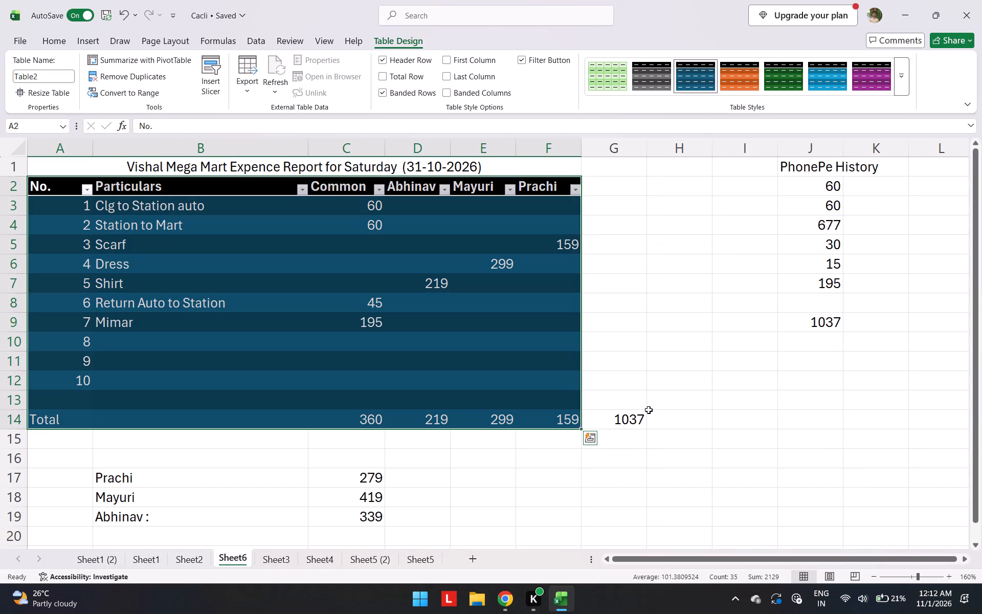
left_click(866, 90)
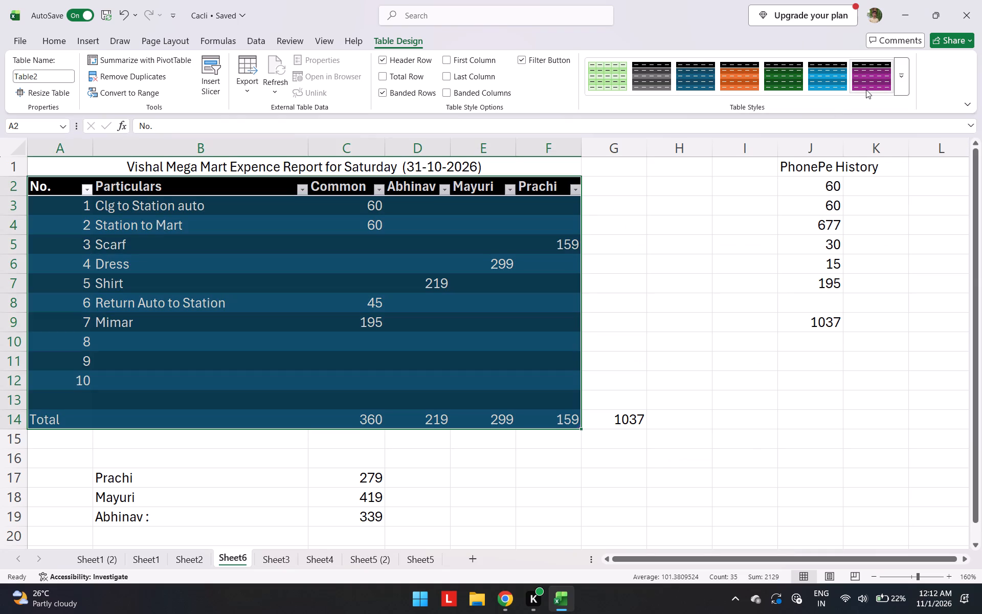
left_click(814, 71)
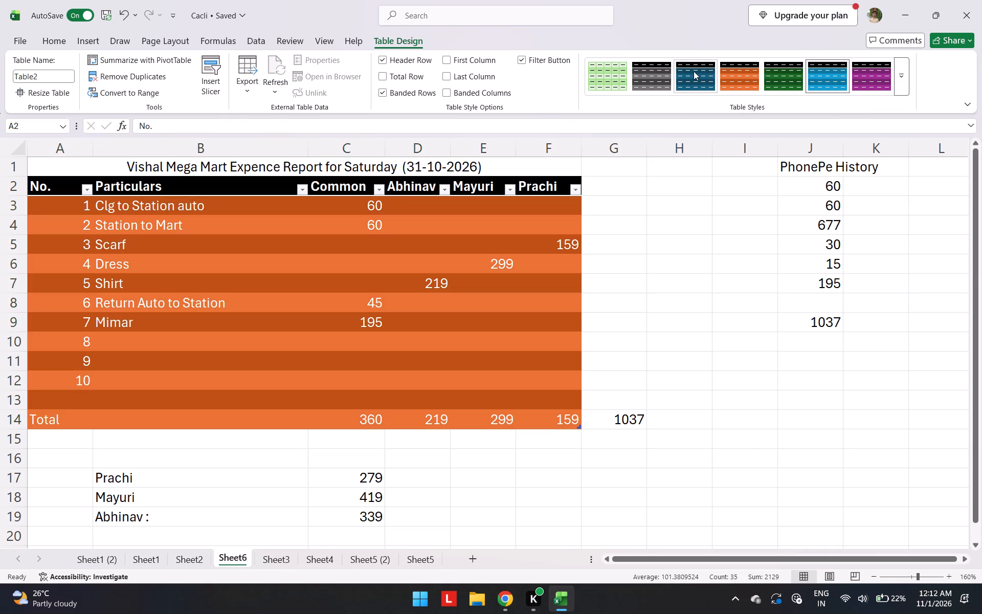
left_click(687, 72)
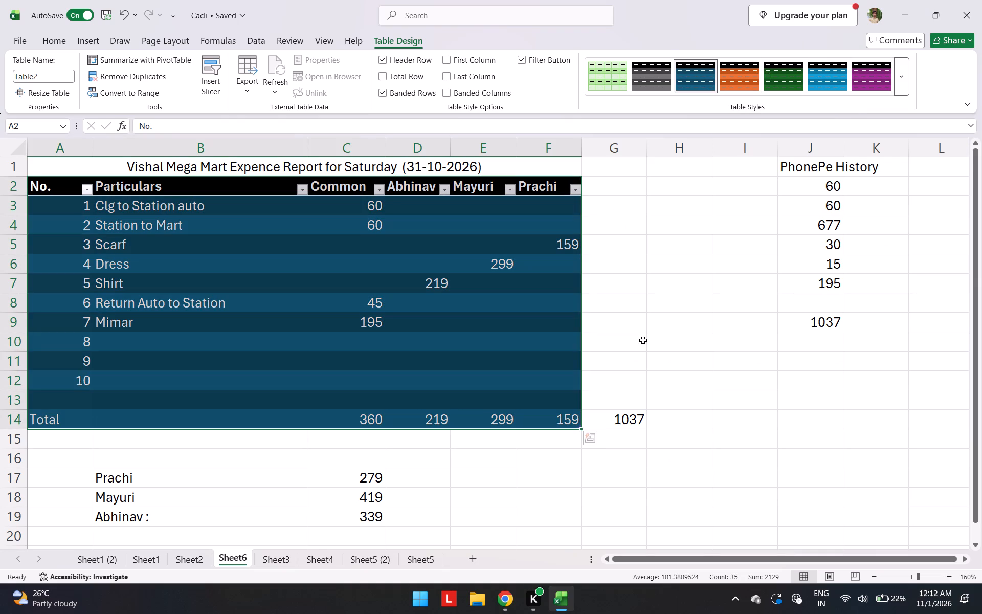
left_click(642, 343)
Make the Total row A14:F14 bold.
left_click_drag(549, 420, 220, 403)
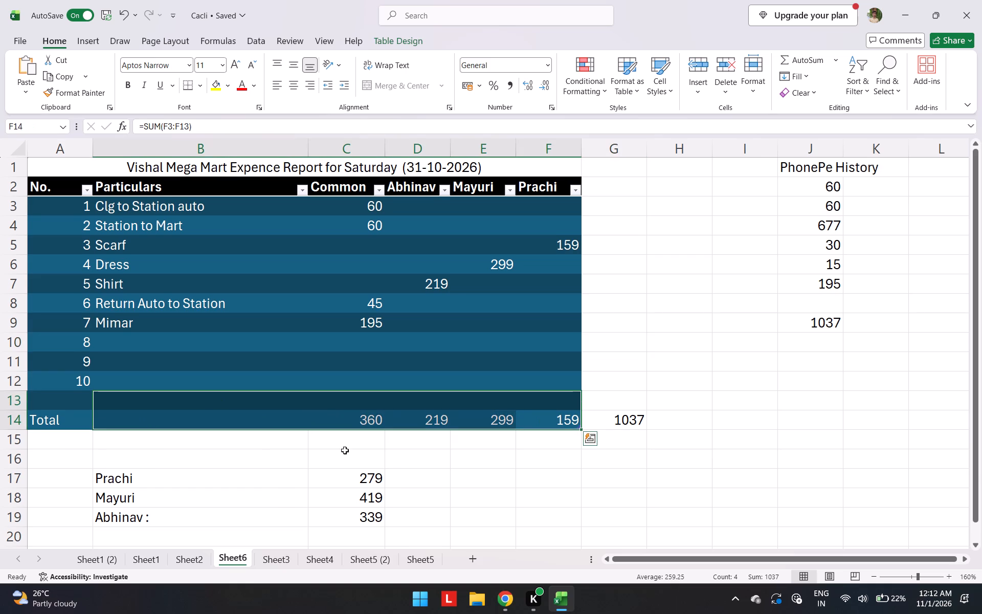
left_click(467, 472)
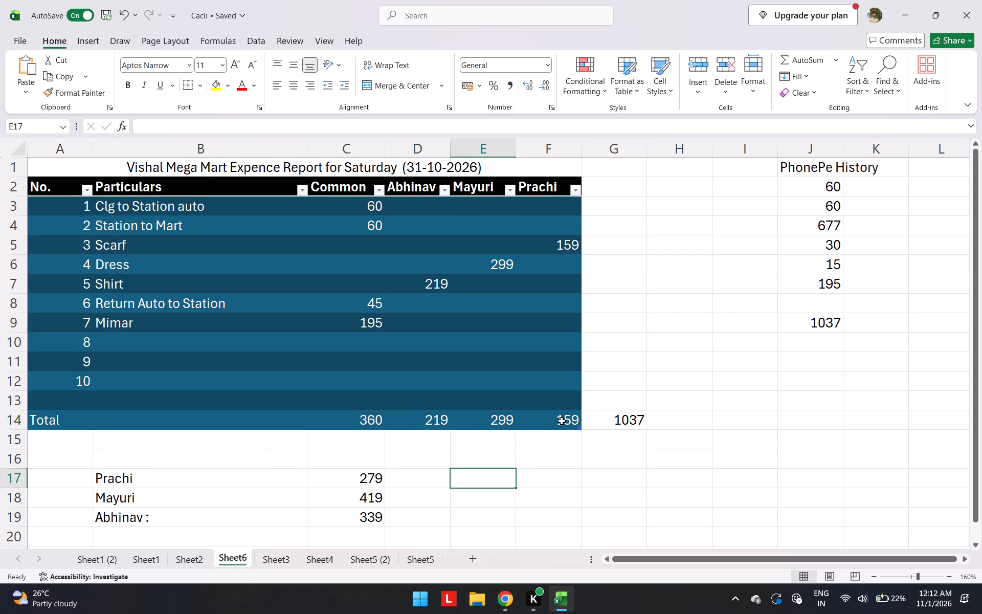
left_click_drag(562, 421, 118, 418)
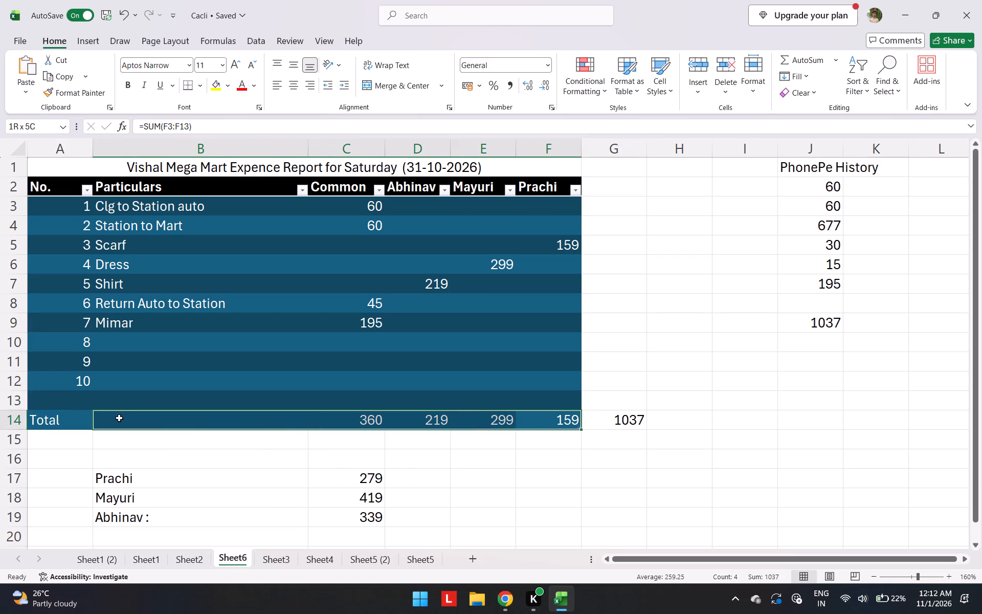
left_click_drag(118, 418, 39, 416)
key("ctrl+b")
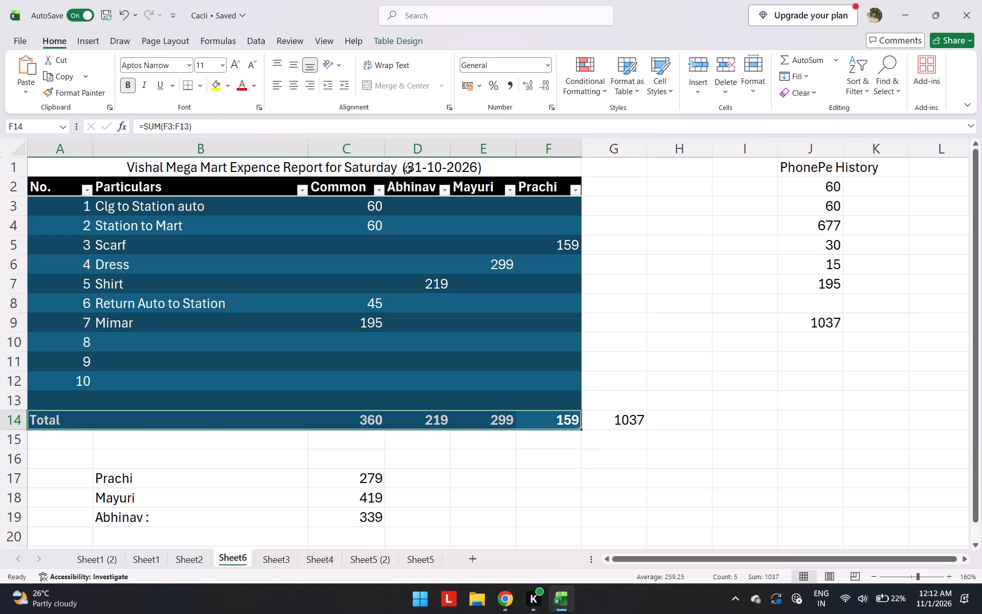
Format the report title in row 1 as bold, size 16, with a darker turquoise-blue fill.
left_click(389, 165)
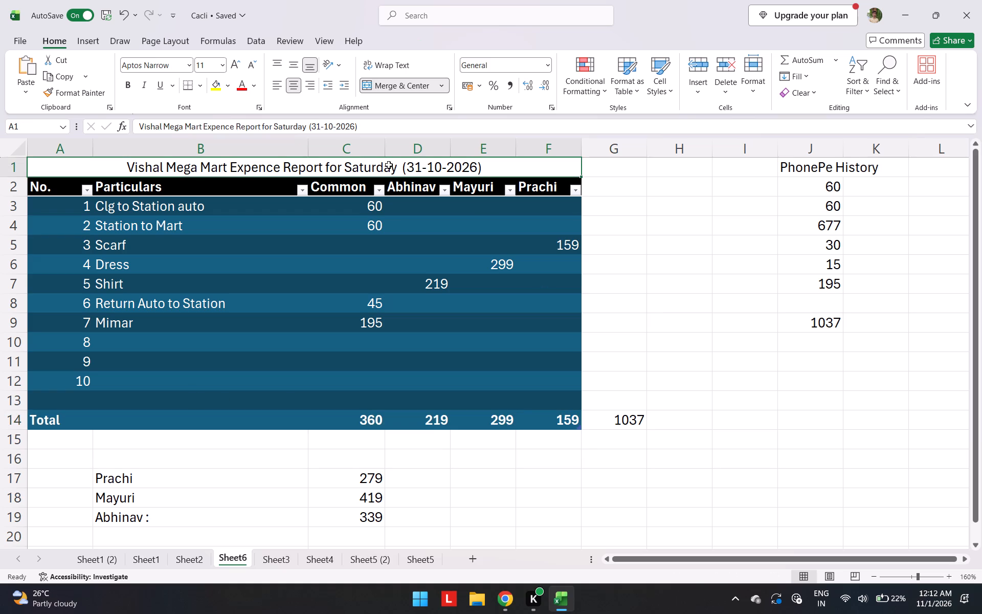
key("ctrl+b")
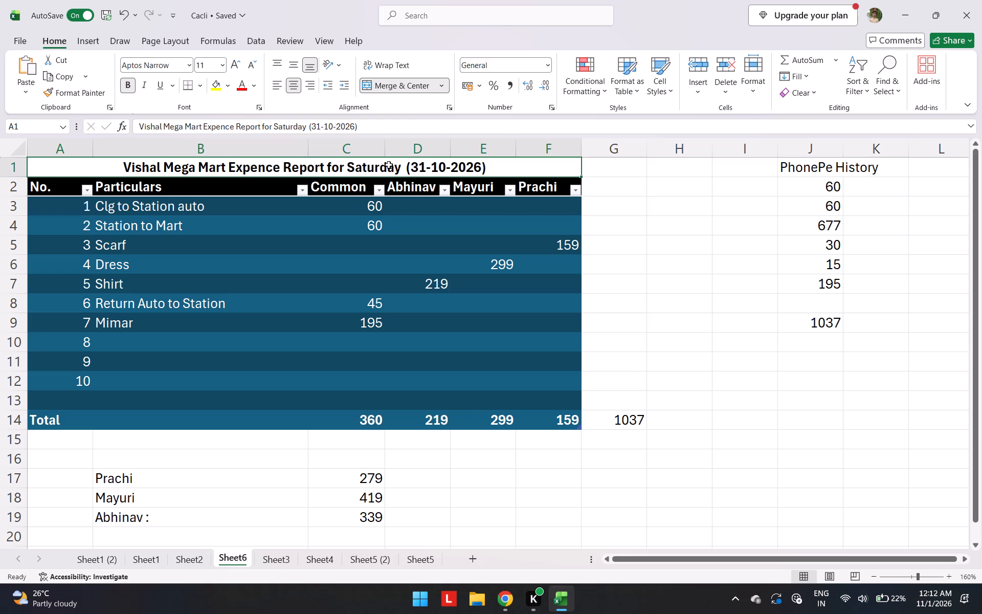
left_click(230, 84)
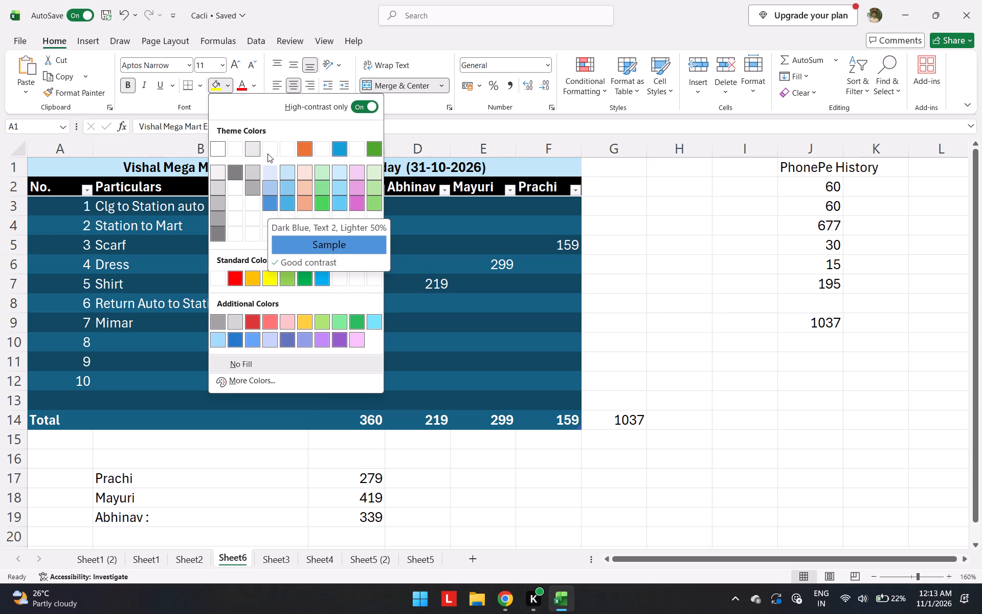
left_click(369, 106)
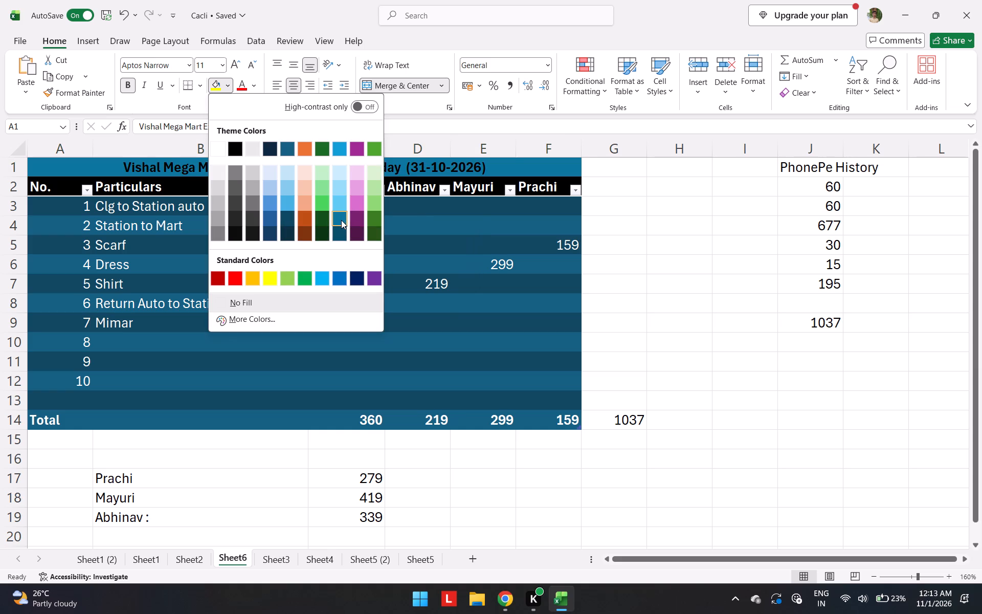
left_click(341, 220)
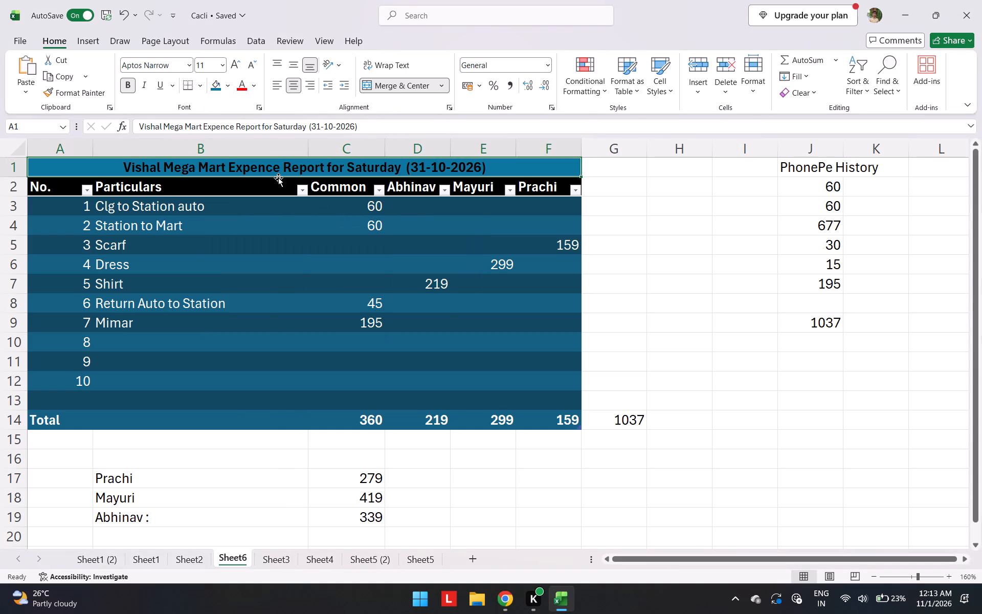
triple_click(233, 59)
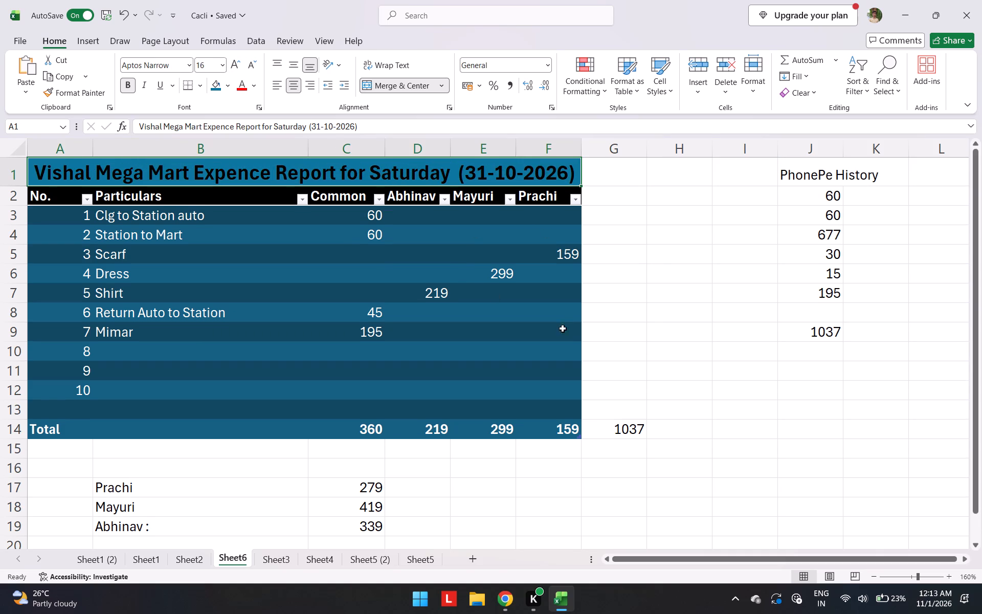
left_click(651, 327)
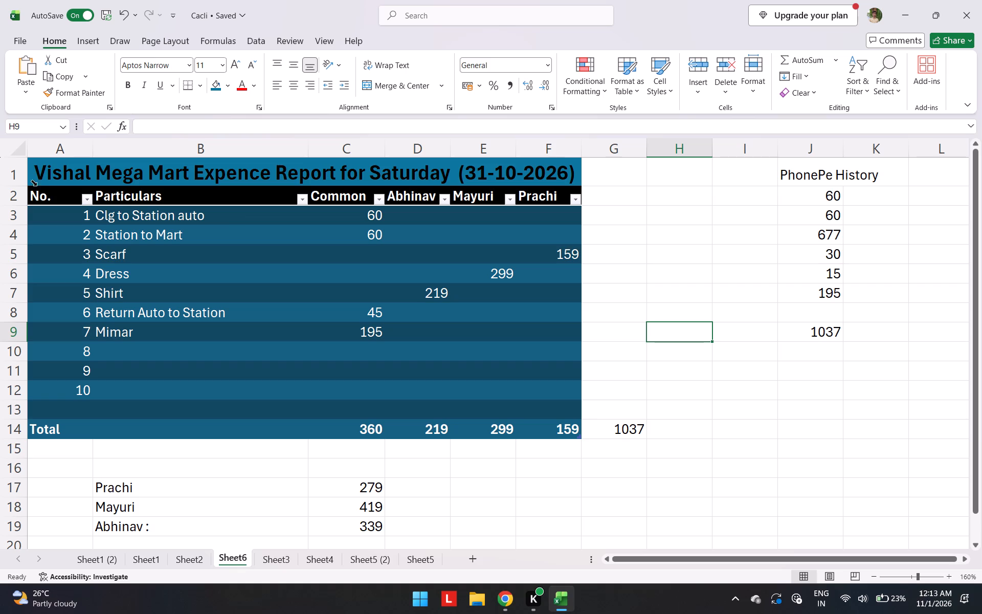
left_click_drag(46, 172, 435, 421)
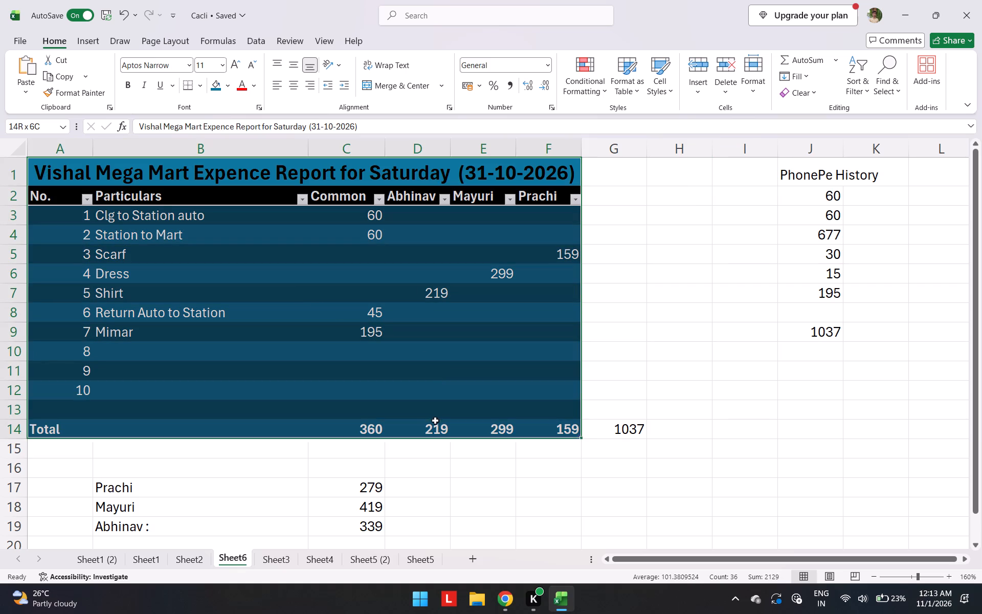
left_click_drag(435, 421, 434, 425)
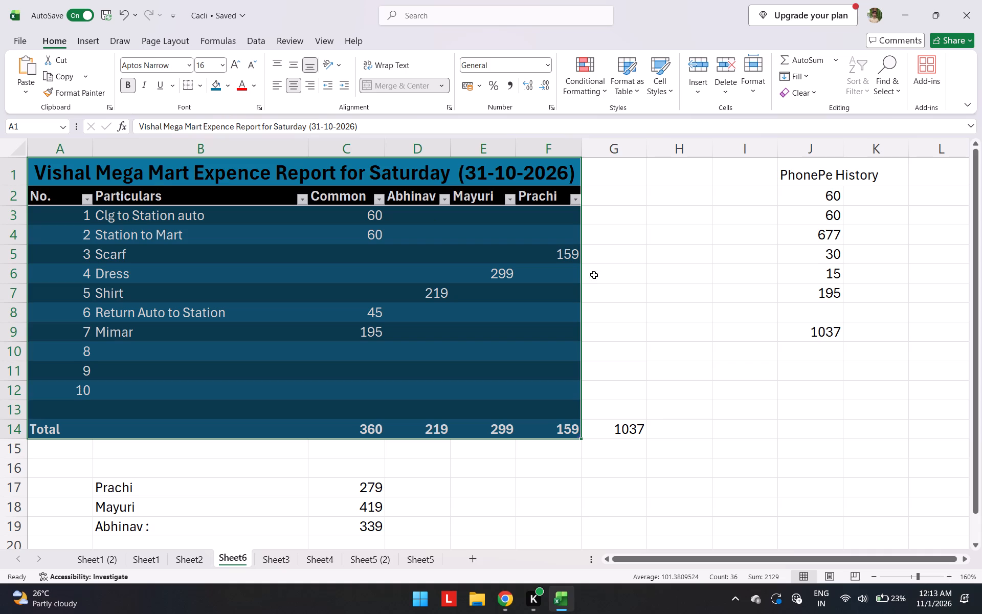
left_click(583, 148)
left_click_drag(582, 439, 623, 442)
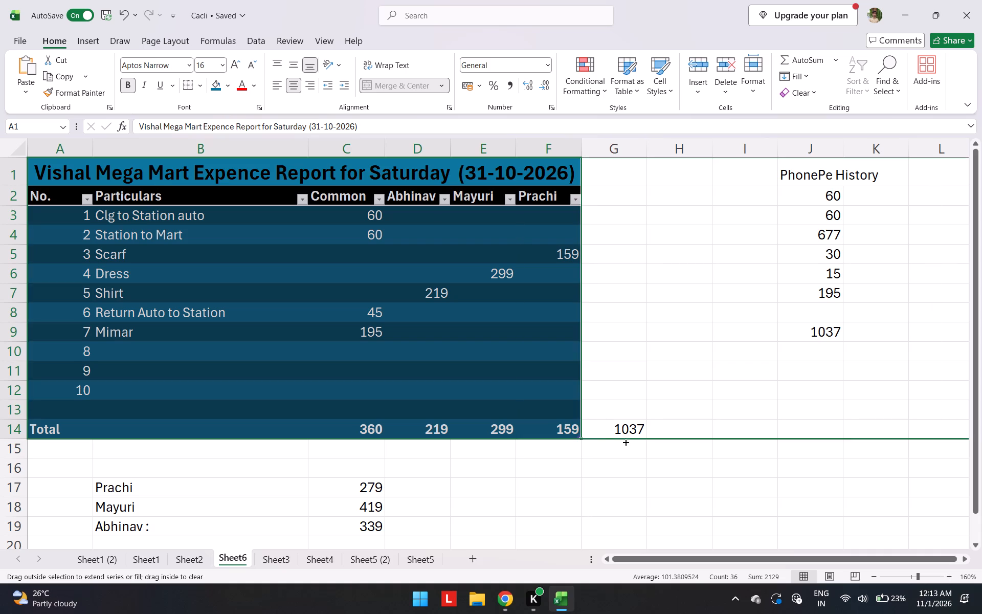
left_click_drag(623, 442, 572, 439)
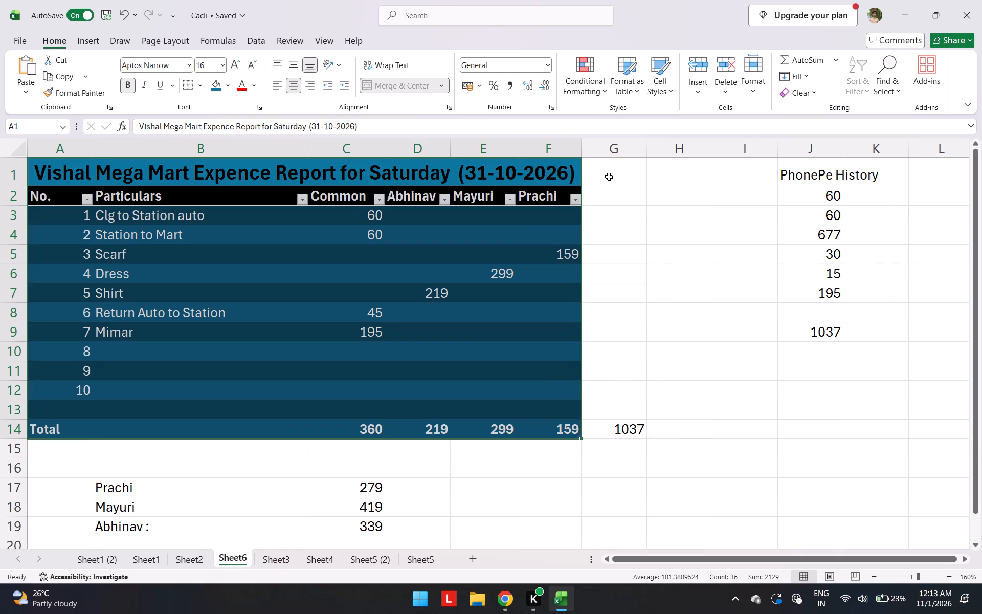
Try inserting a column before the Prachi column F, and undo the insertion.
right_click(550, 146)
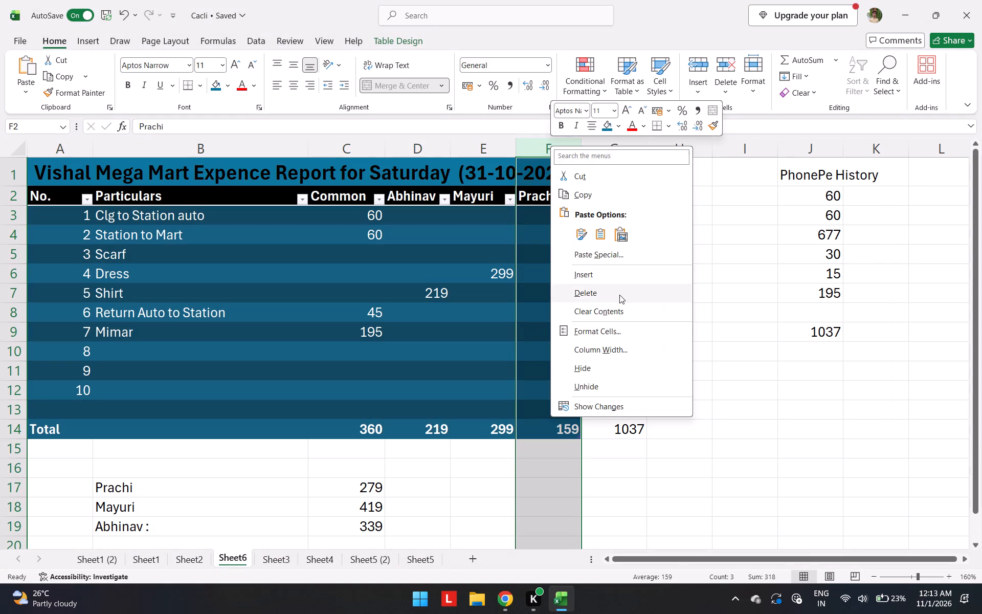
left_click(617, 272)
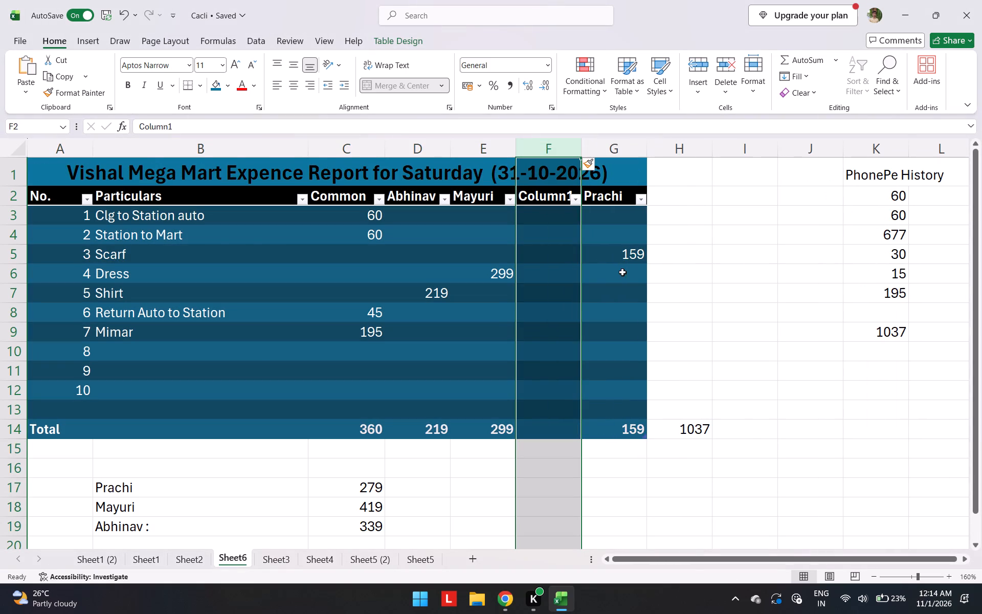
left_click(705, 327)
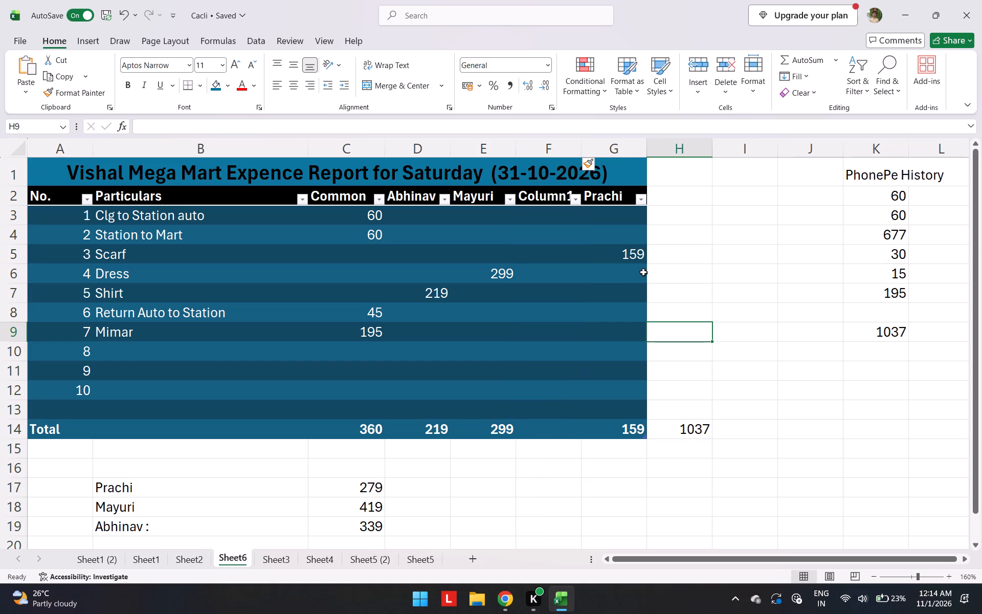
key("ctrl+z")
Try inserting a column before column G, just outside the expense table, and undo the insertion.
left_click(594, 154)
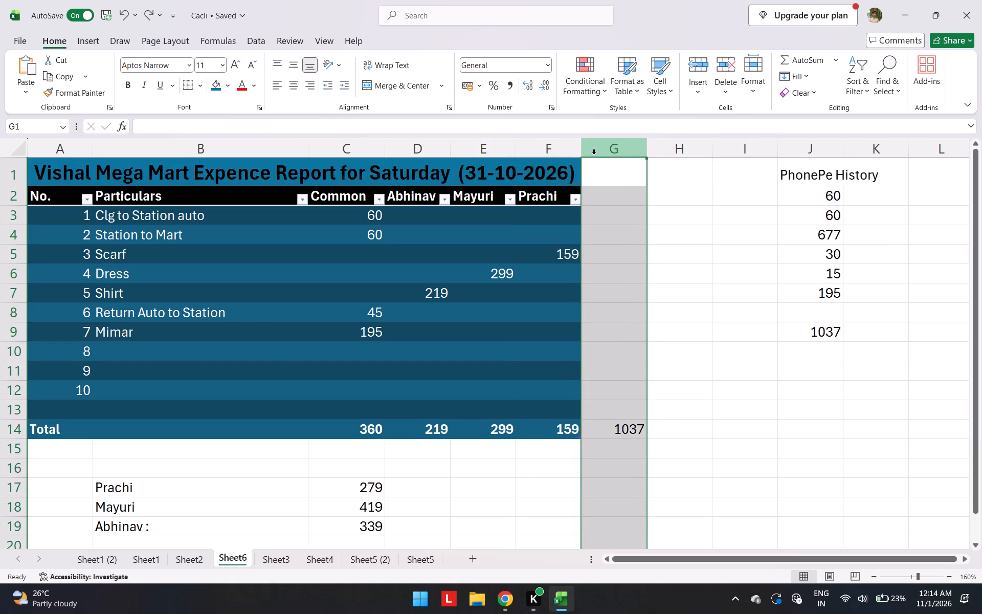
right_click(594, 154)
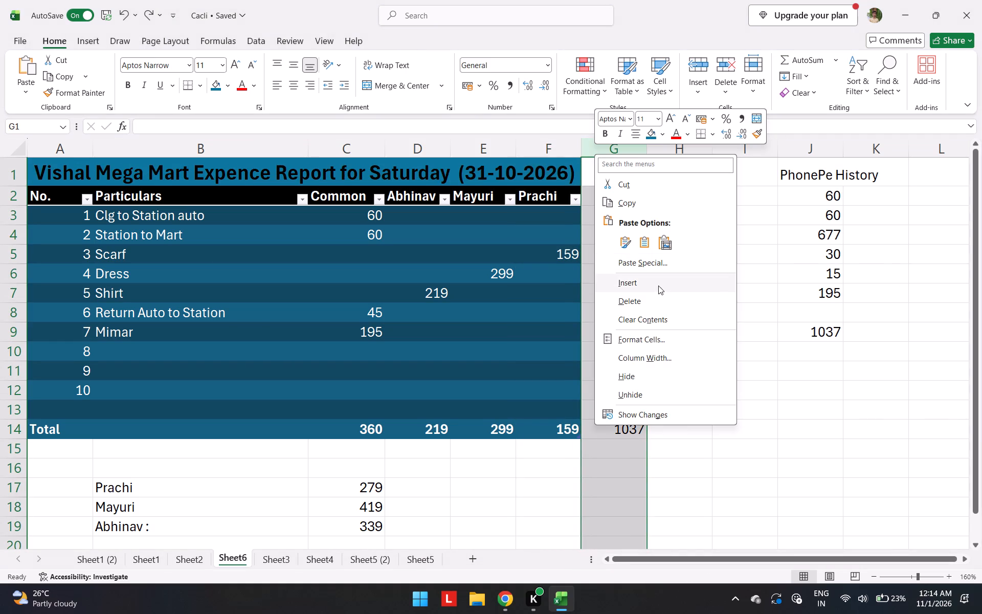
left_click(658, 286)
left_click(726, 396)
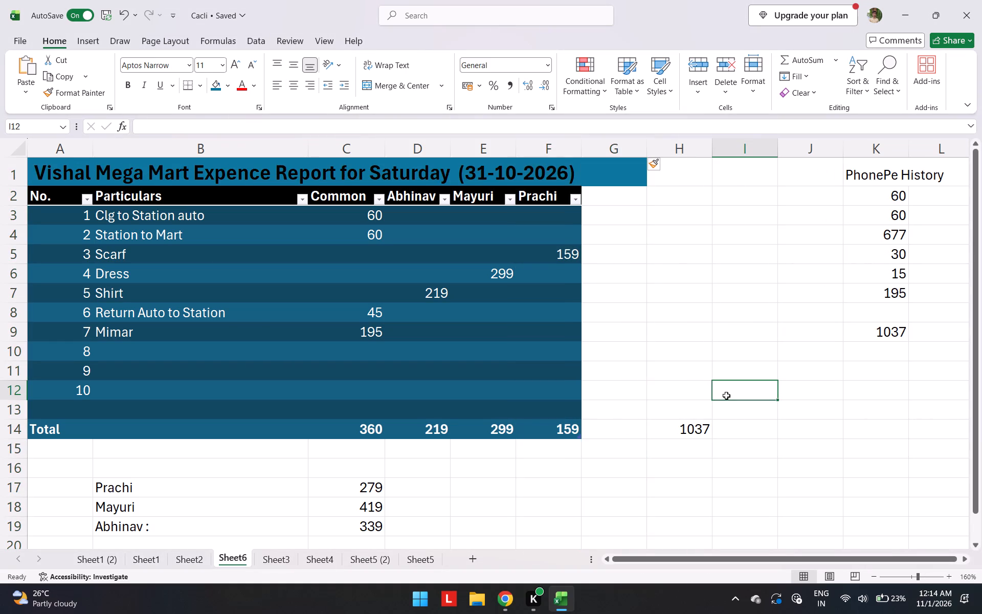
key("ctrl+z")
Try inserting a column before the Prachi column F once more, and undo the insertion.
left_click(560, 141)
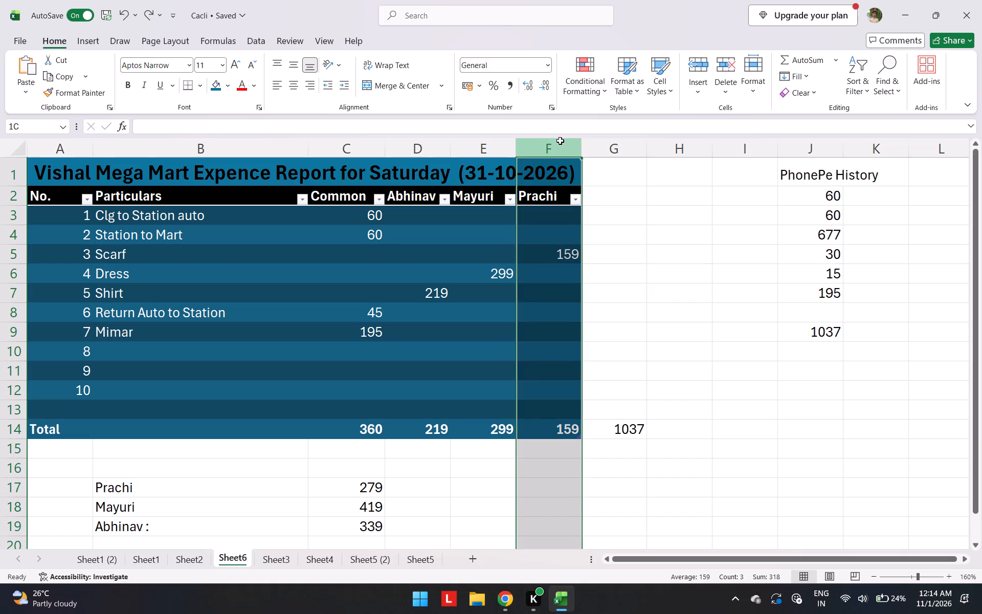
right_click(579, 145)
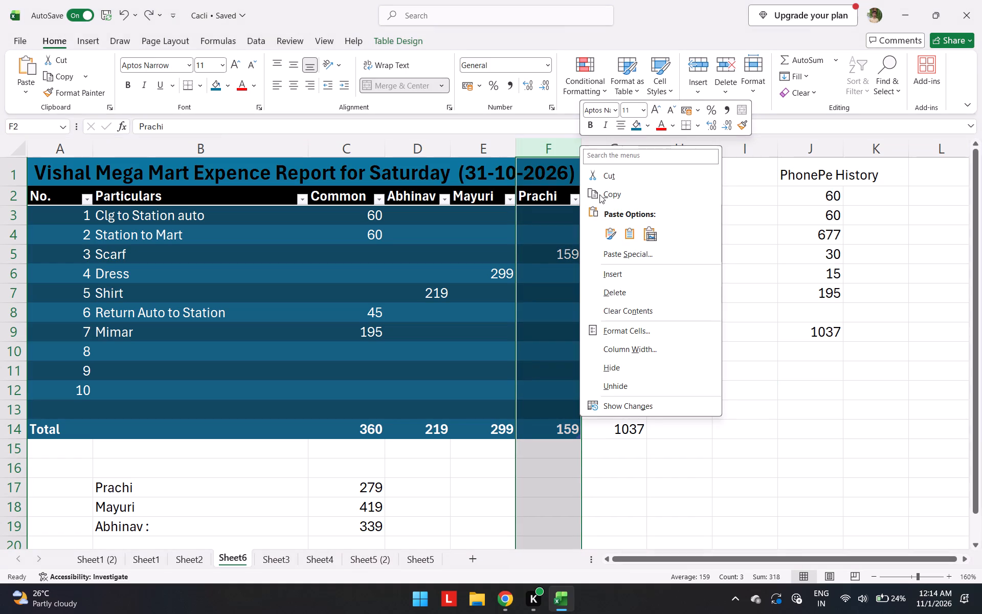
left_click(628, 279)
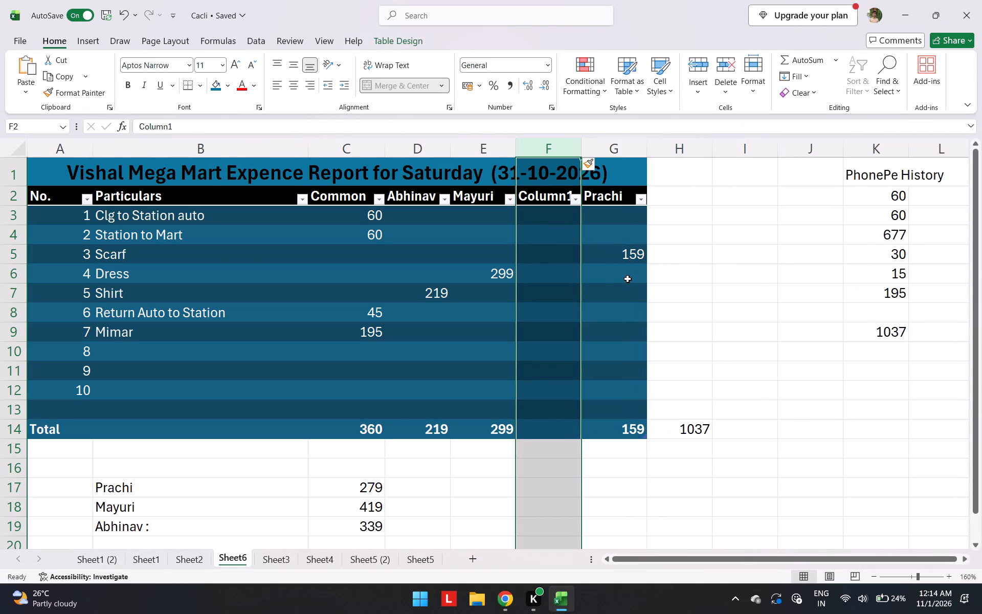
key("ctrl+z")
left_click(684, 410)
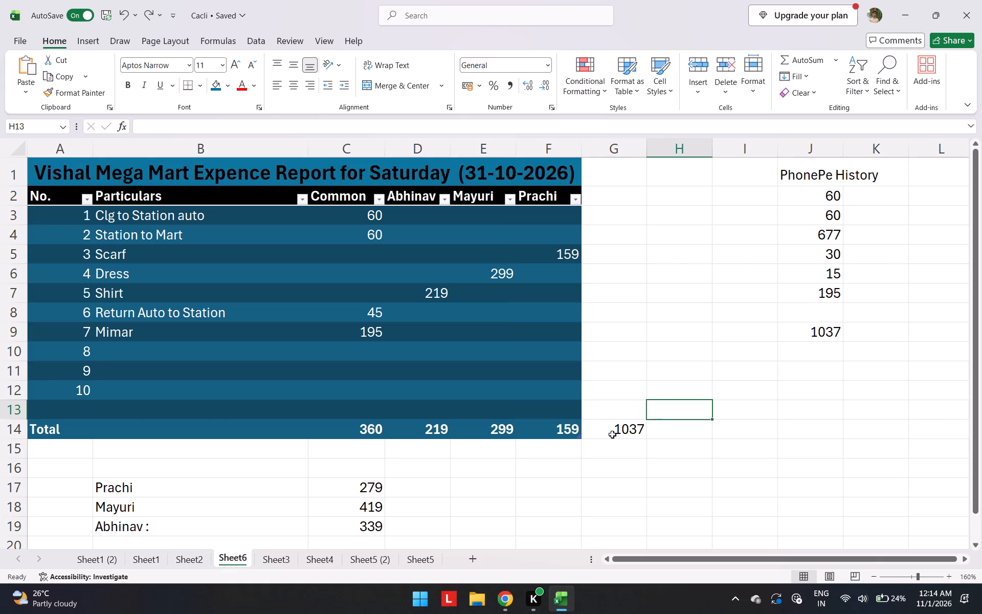
Format the grand total in cell G14 as bold, red, size 16 text.
left_click(612, 434)
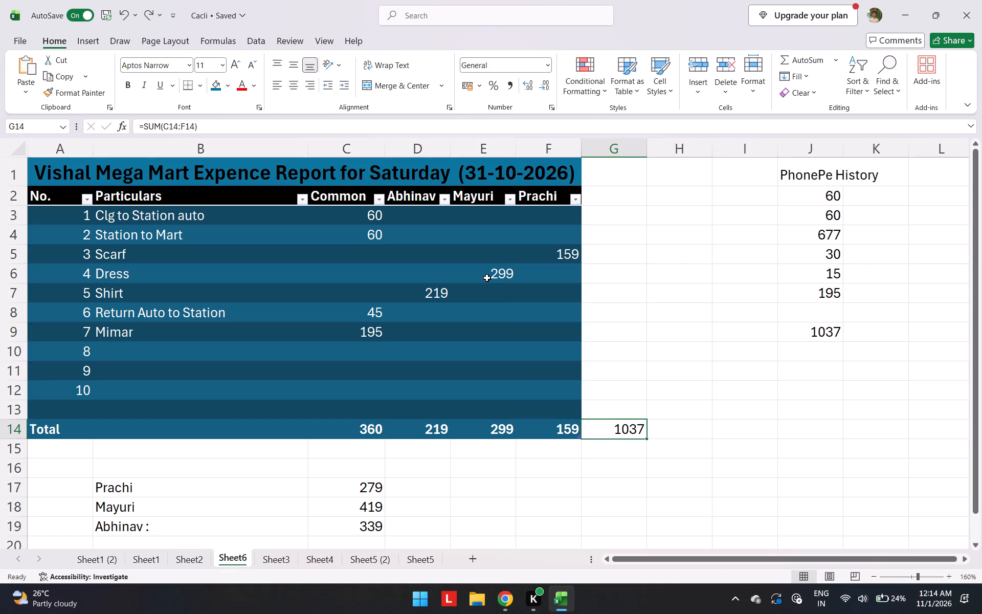
key("ctrl+b")
left_click(242, 86)
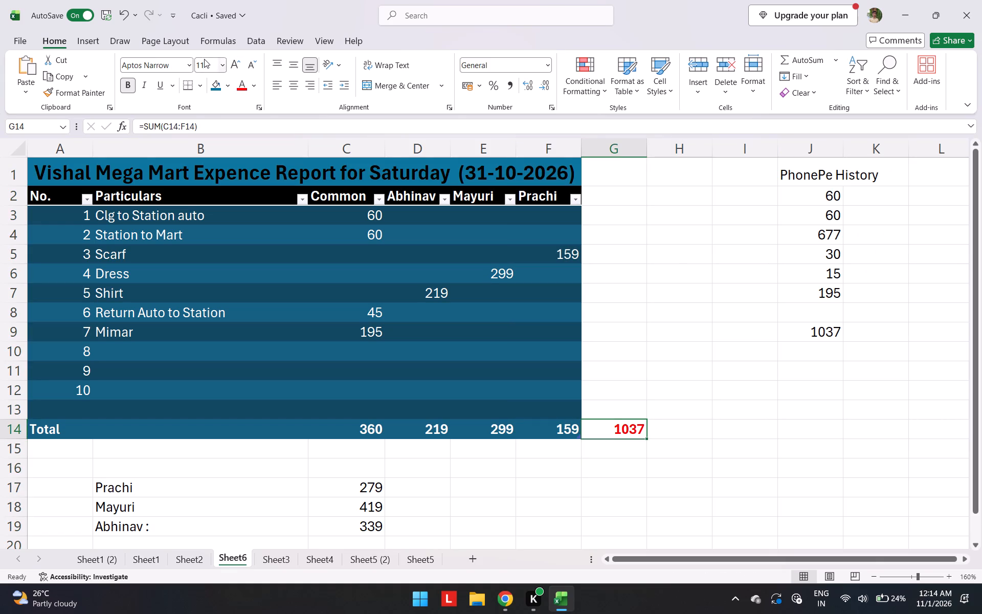
double_click(235, 63)
left_click(235, 63)
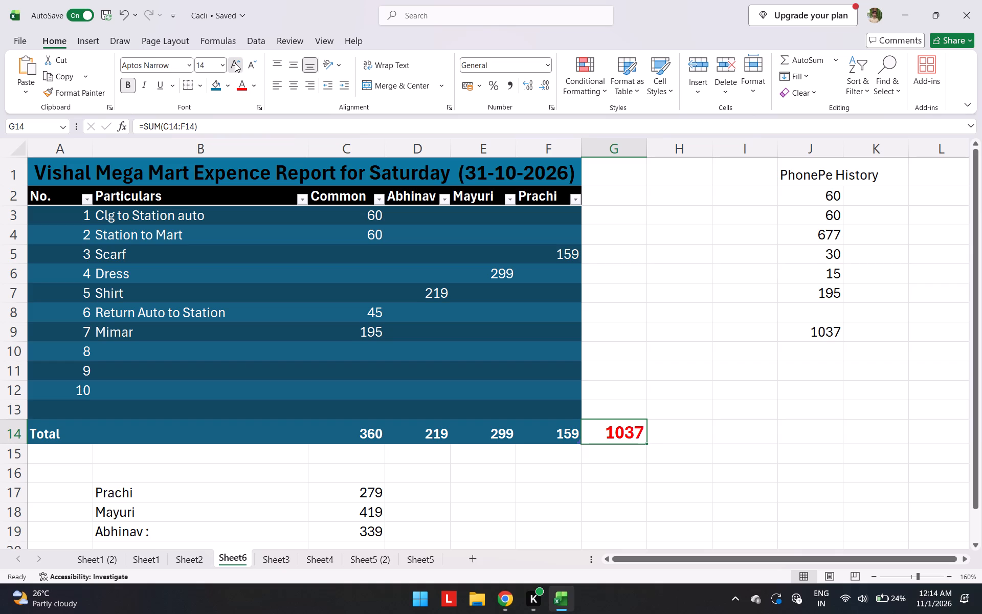
left_click(667, 350)
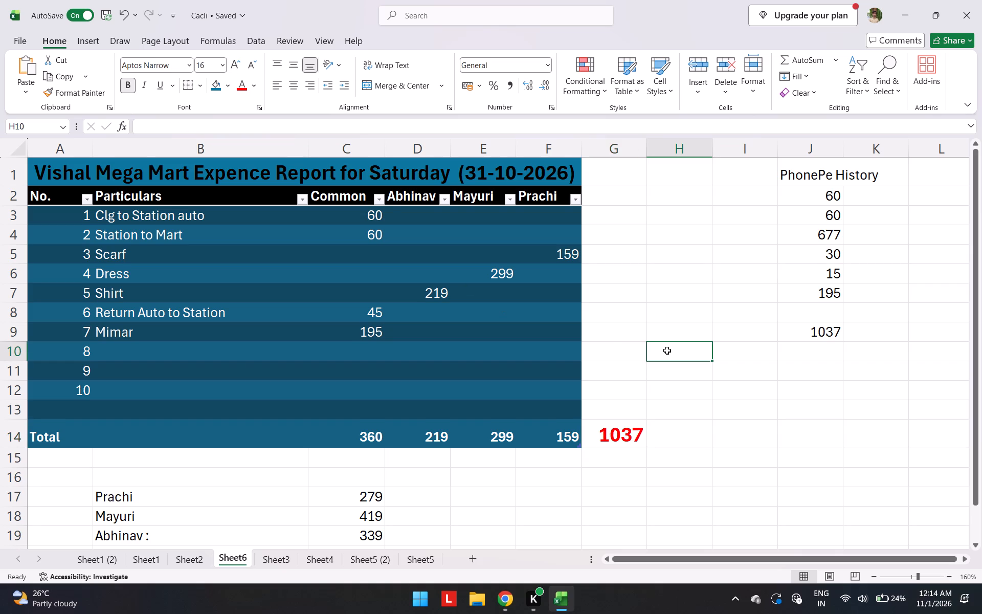
Select the whole expense report together with its grand total, range A1:G15.
scroll(632, 514, "down", 1)
scroll(583, 441, "down", 1)
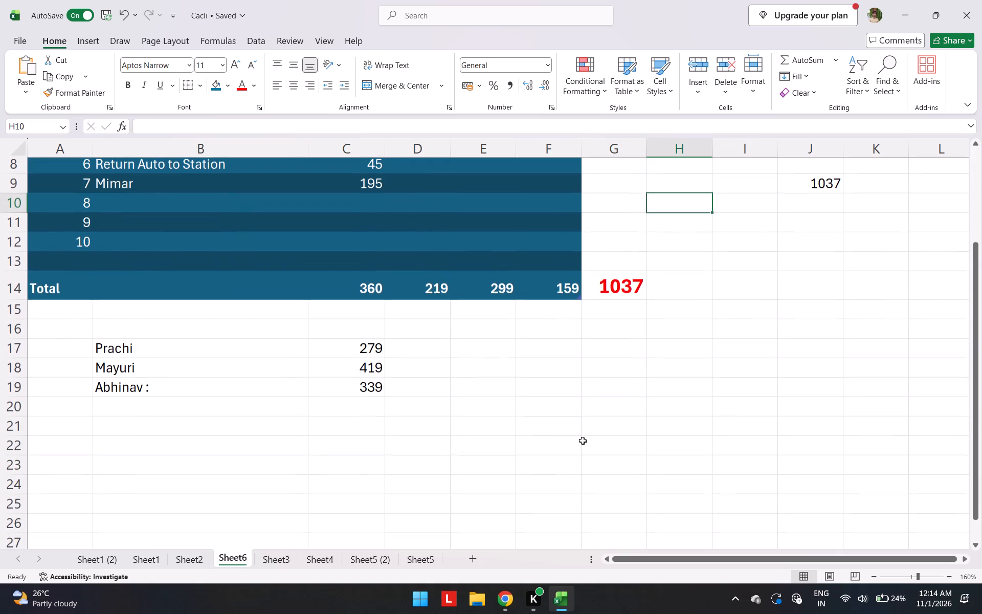
scroll(486, 370, "up", 2)
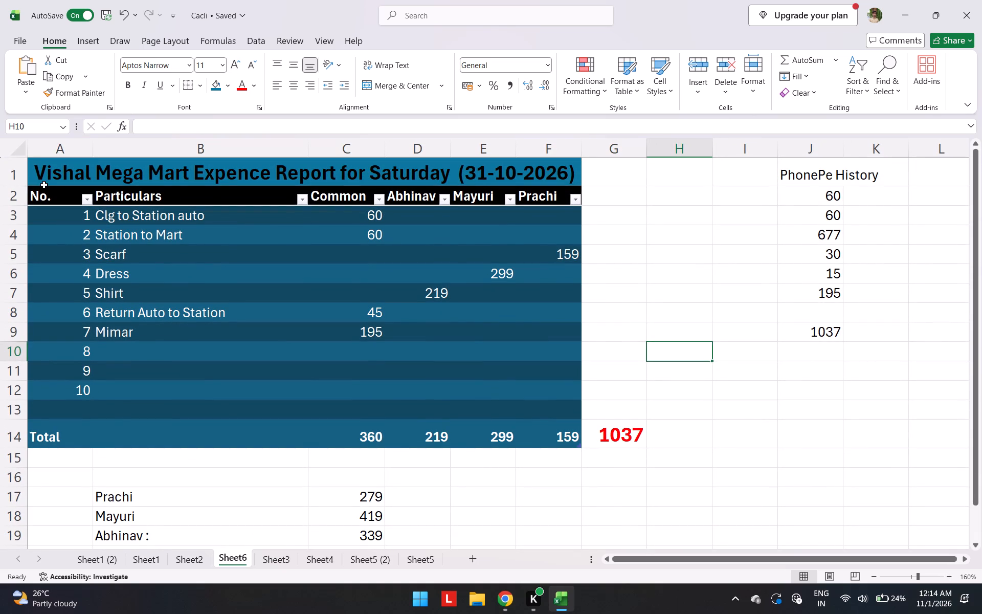
left_click_drag(41, 167, 613, 432)
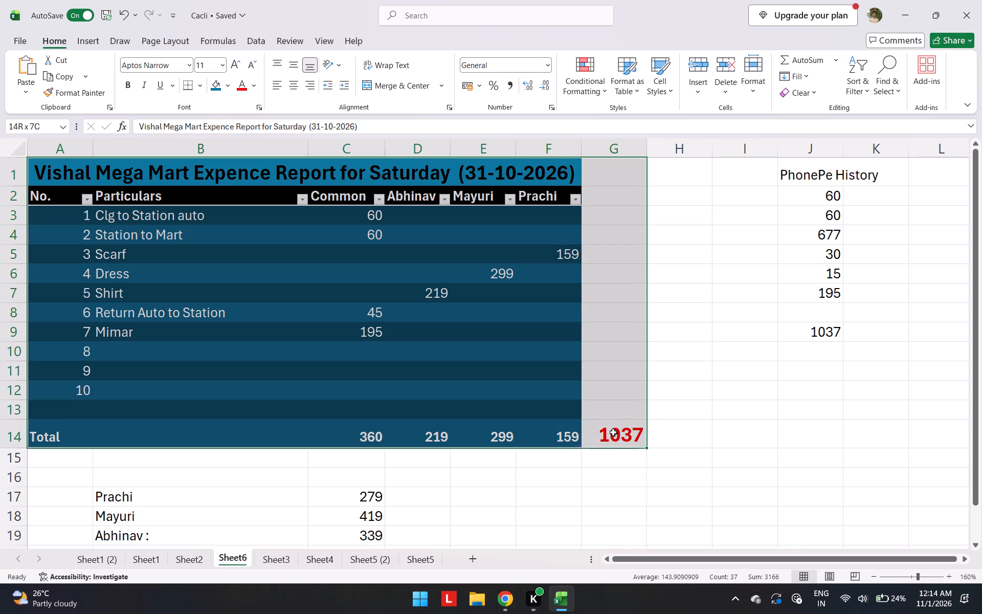
left_click_drag(613, 432, 613, 464)
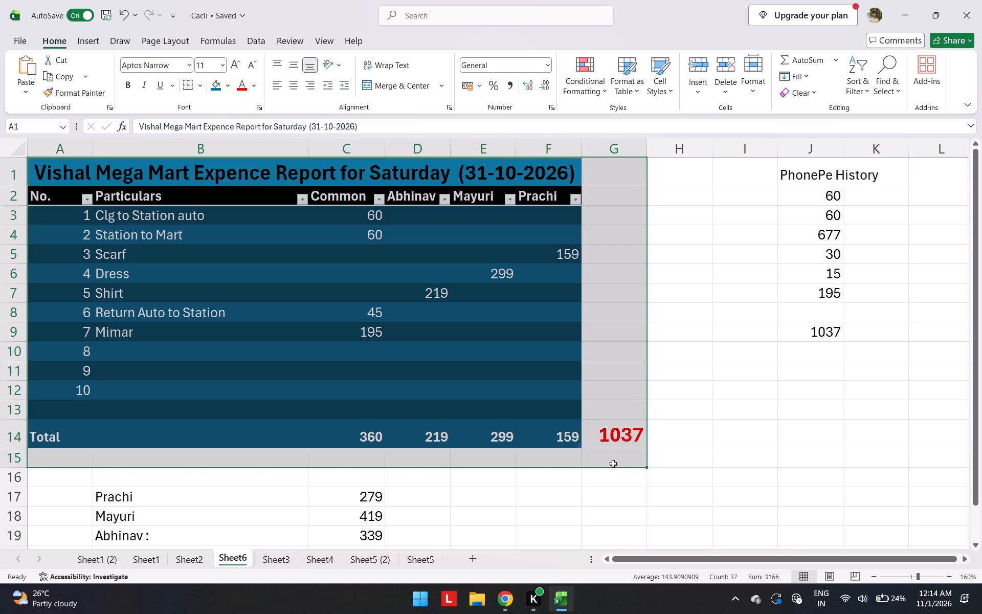
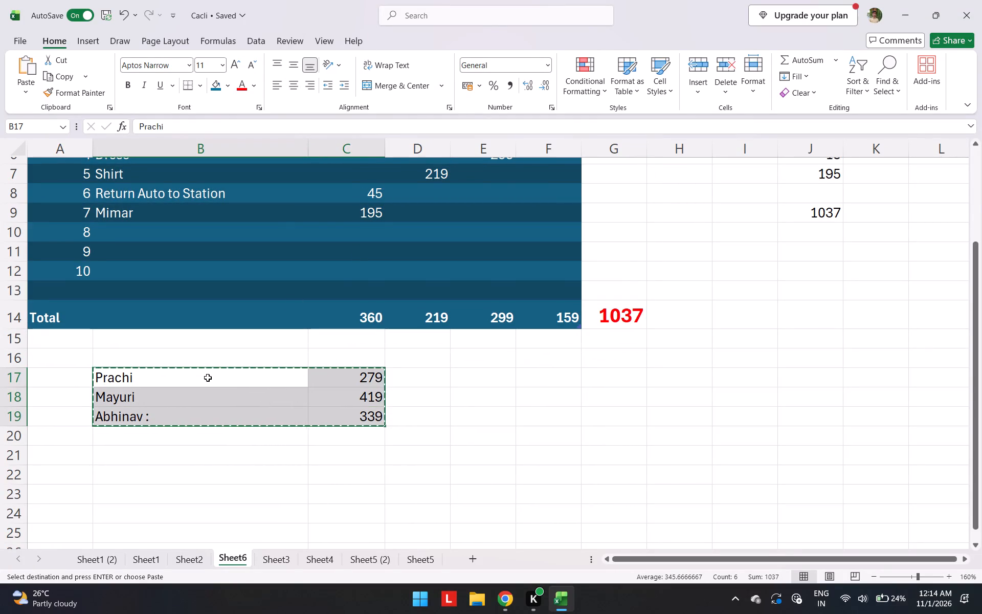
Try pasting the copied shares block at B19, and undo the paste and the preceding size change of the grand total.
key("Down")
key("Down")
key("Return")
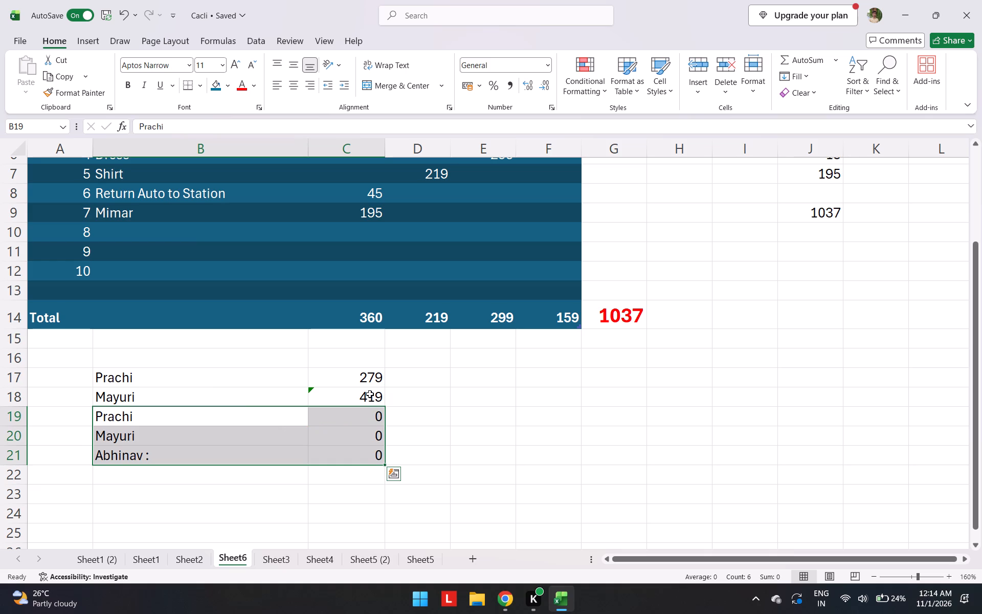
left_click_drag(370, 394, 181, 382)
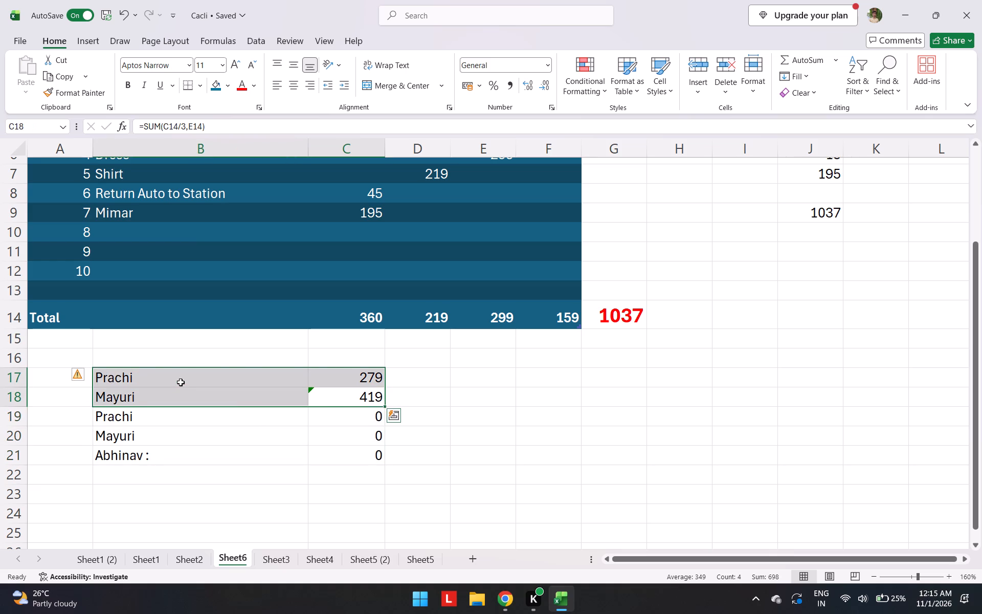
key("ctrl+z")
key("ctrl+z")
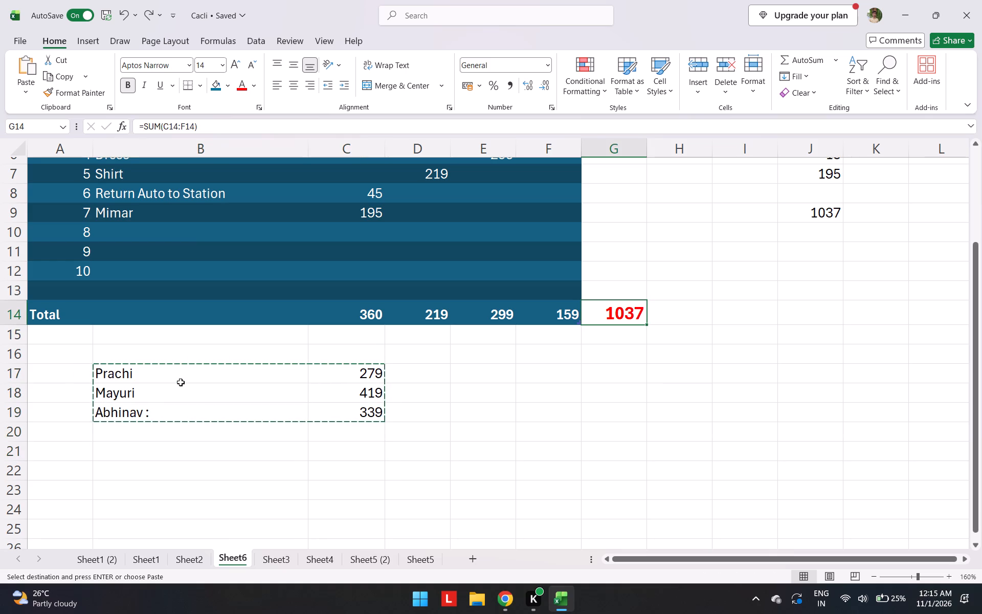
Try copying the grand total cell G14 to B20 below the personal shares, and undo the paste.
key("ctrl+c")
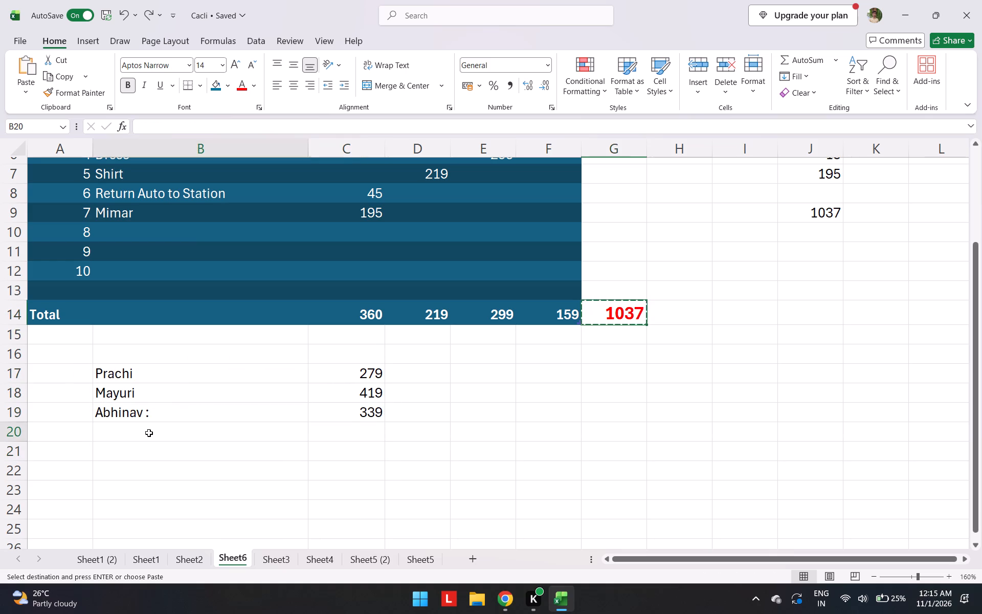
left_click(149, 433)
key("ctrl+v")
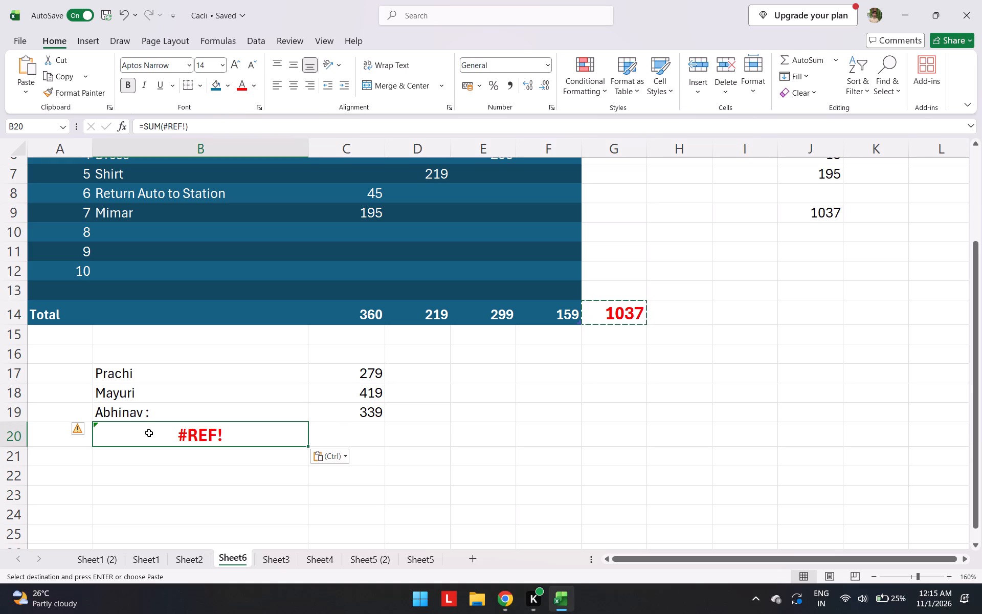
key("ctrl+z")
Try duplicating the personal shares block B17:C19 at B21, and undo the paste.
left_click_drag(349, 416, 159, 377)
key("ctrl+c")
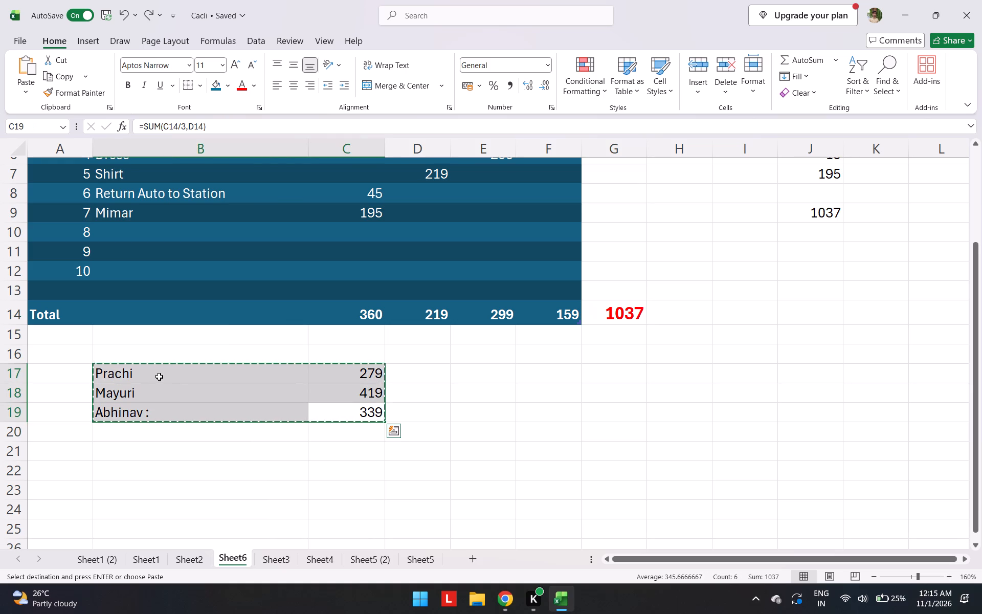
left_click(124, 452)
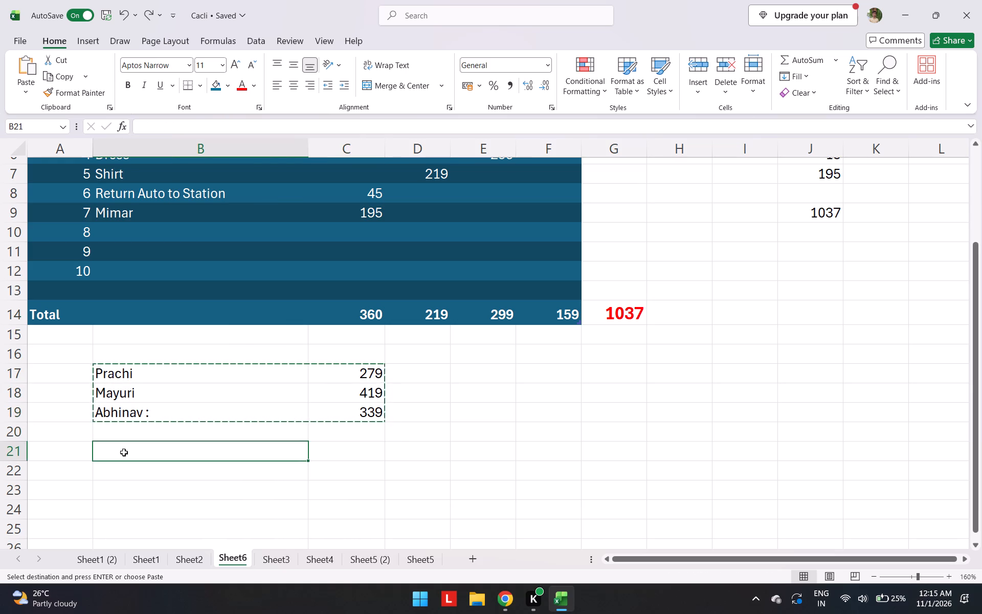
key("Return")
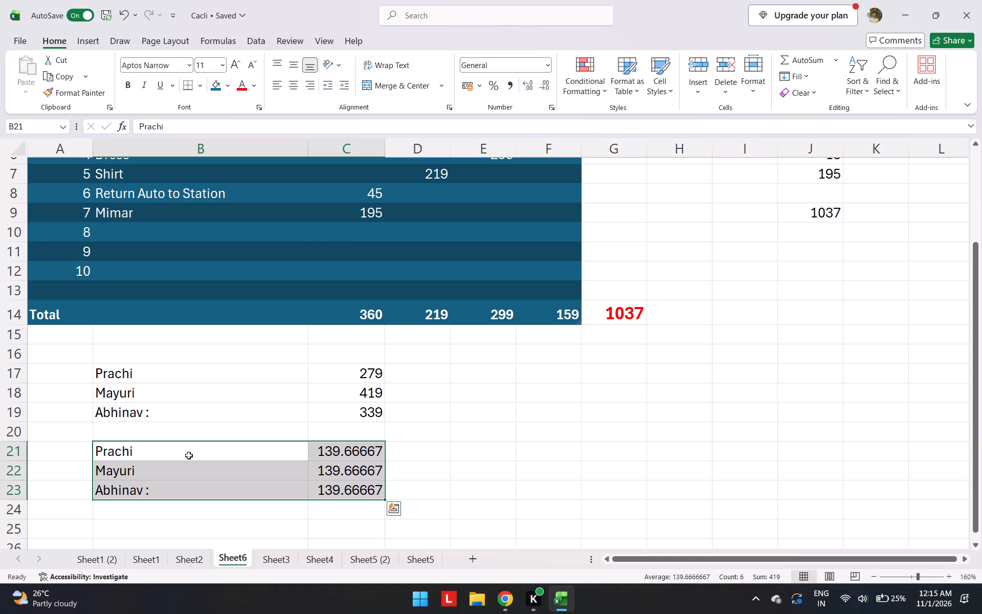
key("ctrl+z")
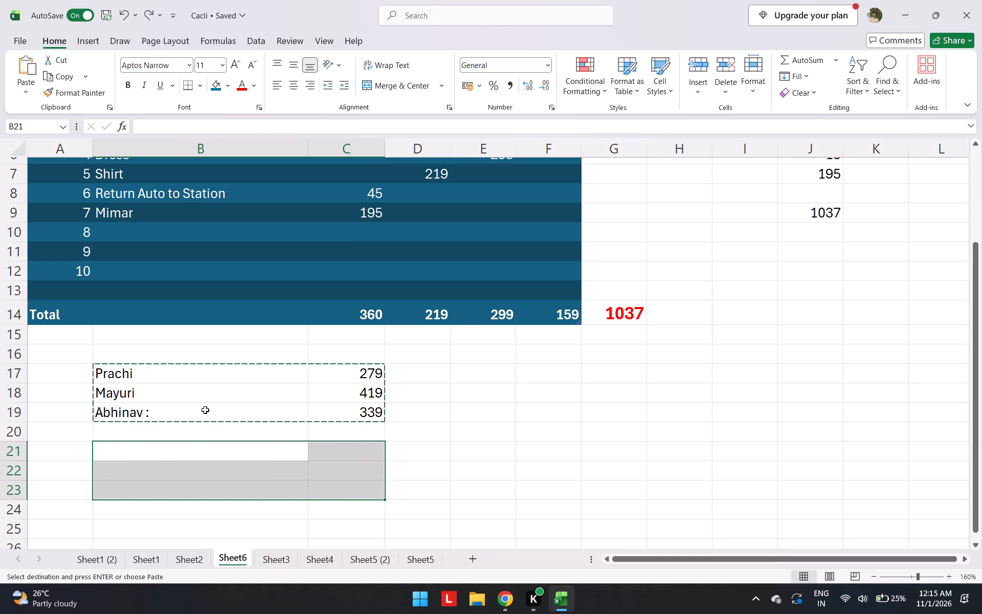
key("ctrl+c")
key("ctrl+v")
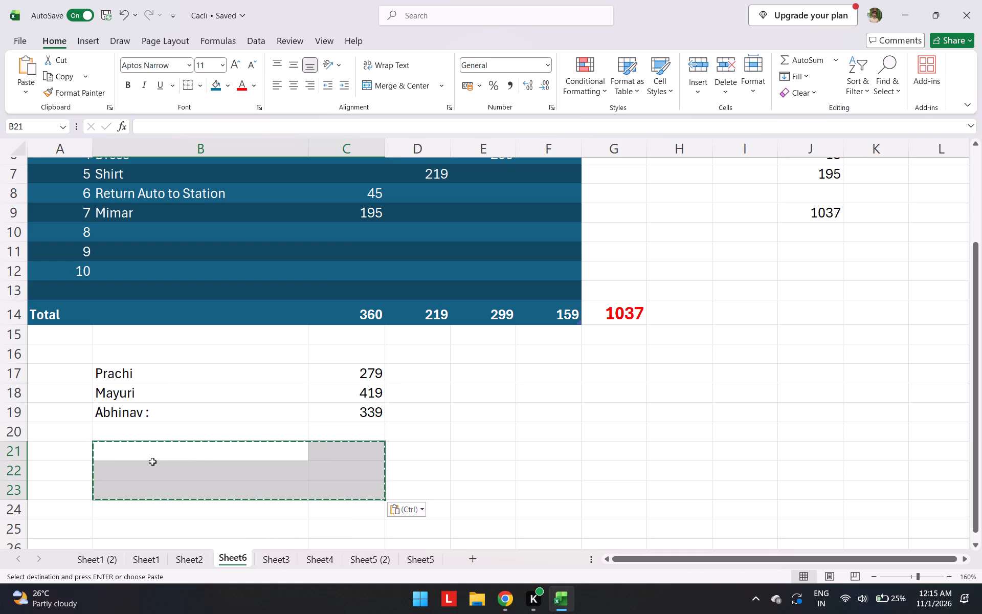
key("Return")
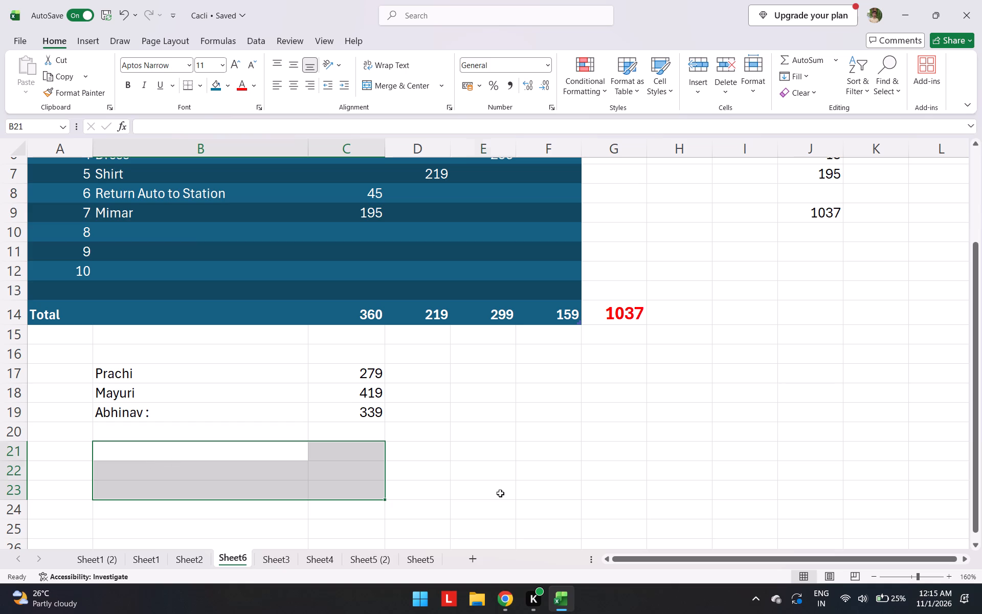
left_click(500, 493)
Add the headings "Personal Expence" in B16 and "Amount" in C16 above the personal shares.
left_click(118, 361)
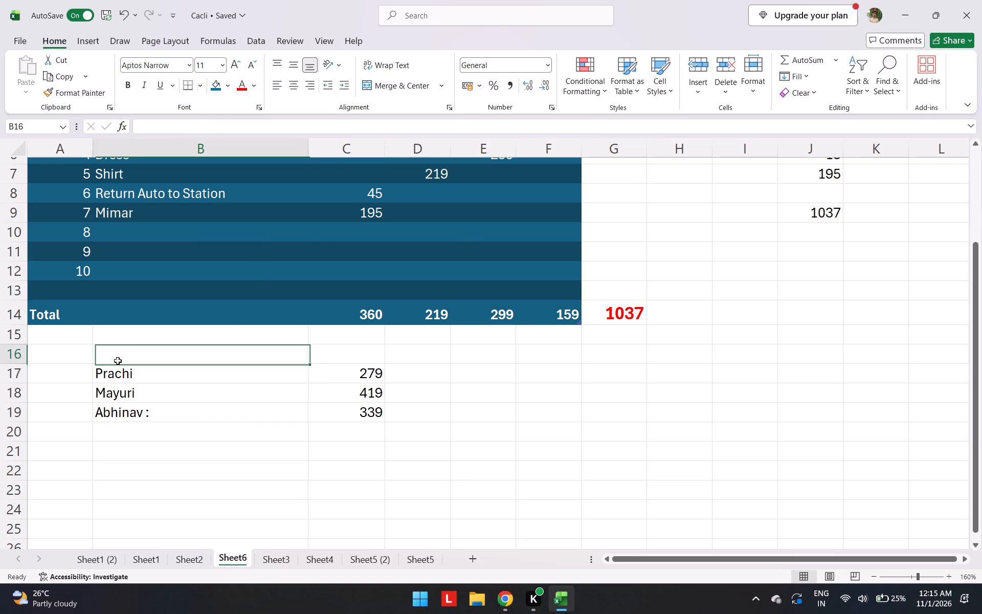
key("shift+p")
type("ar")
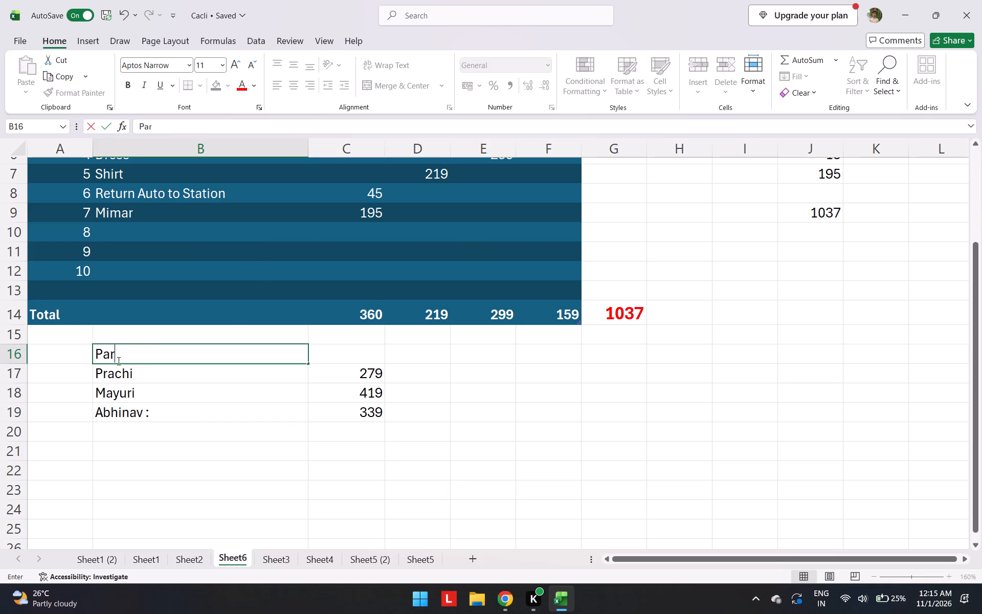
key("BackSpace")
key("BackSpace")
key("BackSpace")
type("Personal Expence")
key("space")
key("Tab")
type("Amount")
key("space")
key("Return")
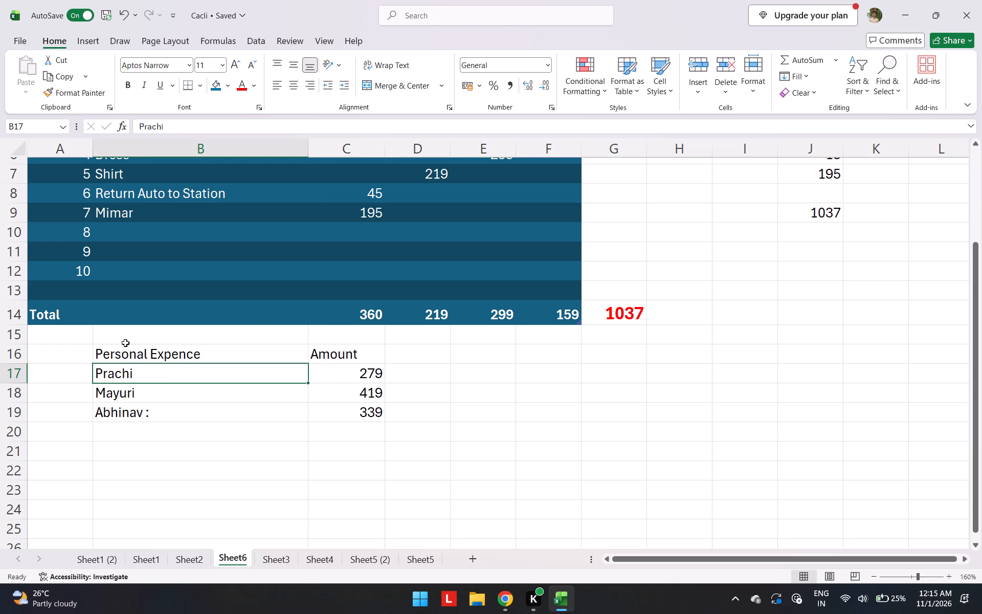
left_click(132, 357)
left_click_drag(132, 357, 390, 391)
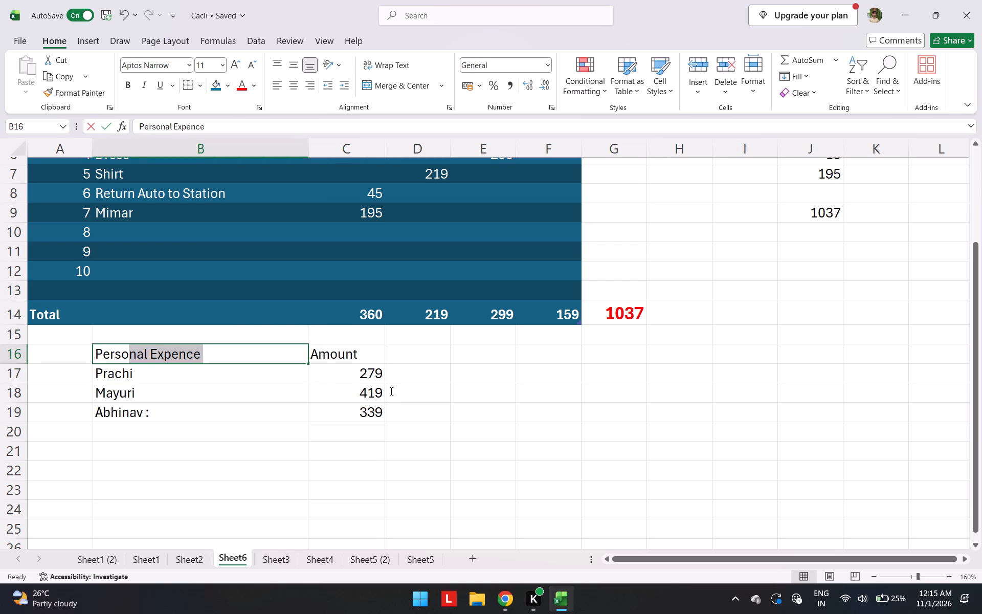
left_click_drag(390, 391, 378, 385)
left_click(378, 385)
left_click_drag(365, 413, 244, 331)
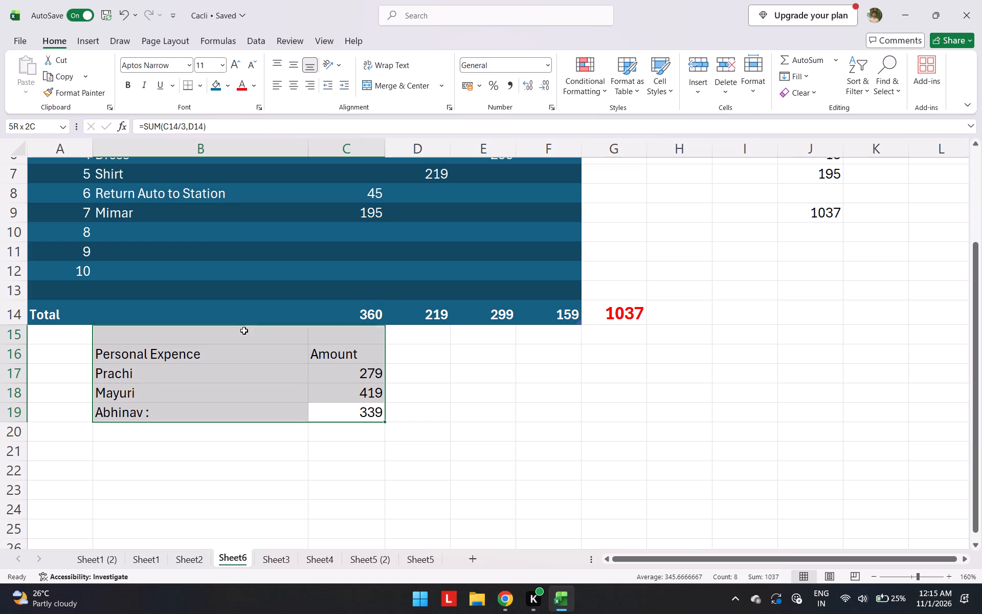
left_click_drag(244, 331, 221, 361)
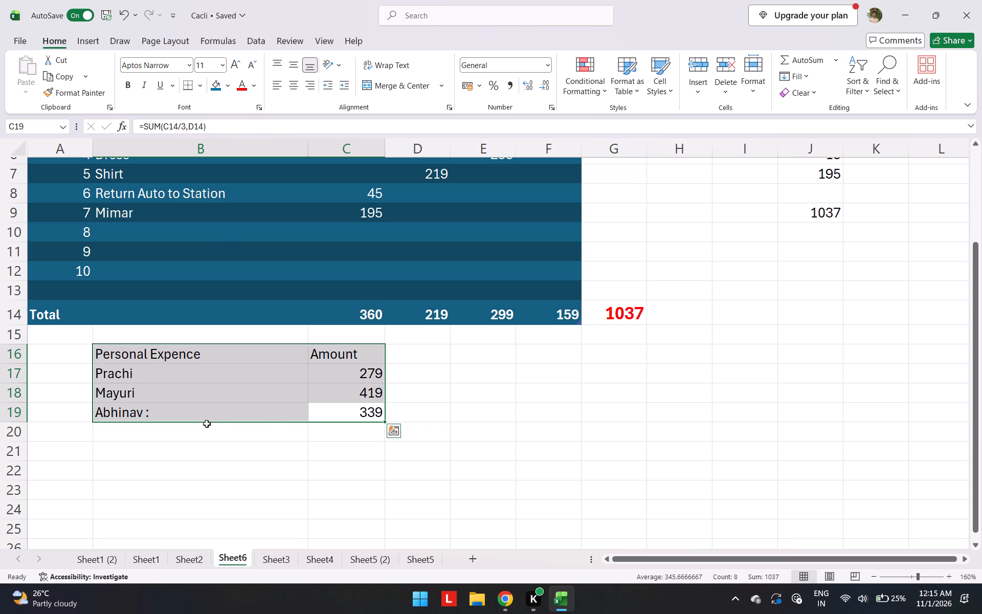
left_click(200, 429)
Remove the trailing colon from the name Abhinav in cell B19.
double_click(177, 411)
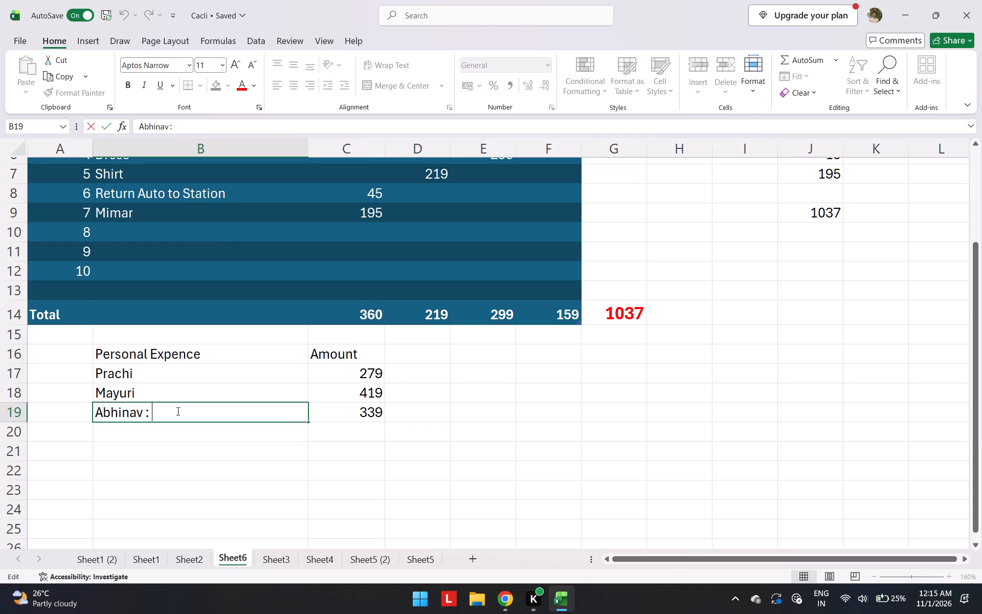
key("BackSpace")
key("BackSpace")
left_click(161, 443)
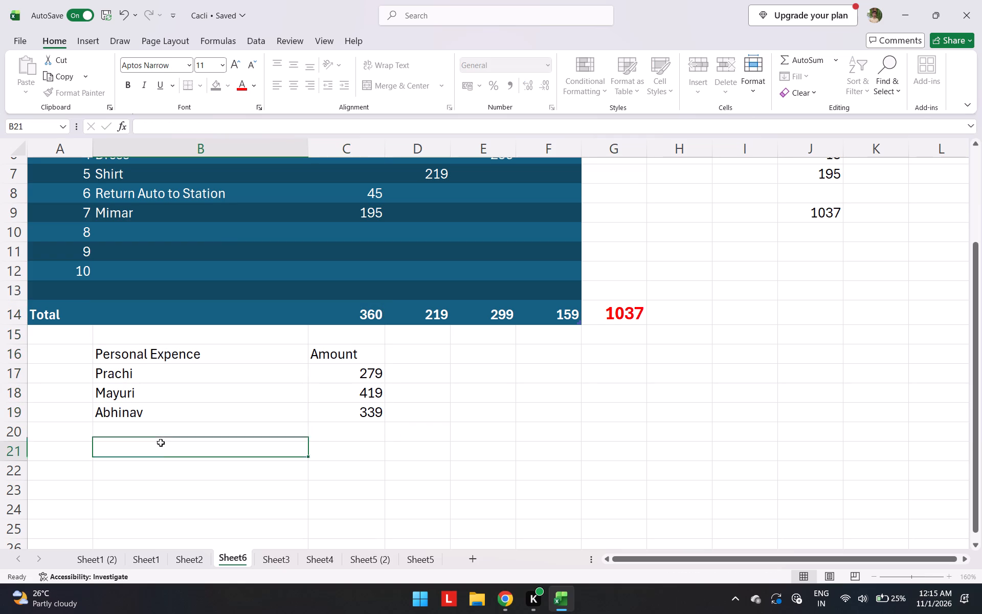
Add a "Total :" label in B20 and a SUM formula in C20 adding the personal amounts C17:C19.
left_click(175, 430)
type("Total :")
key("space")
key("Tab")
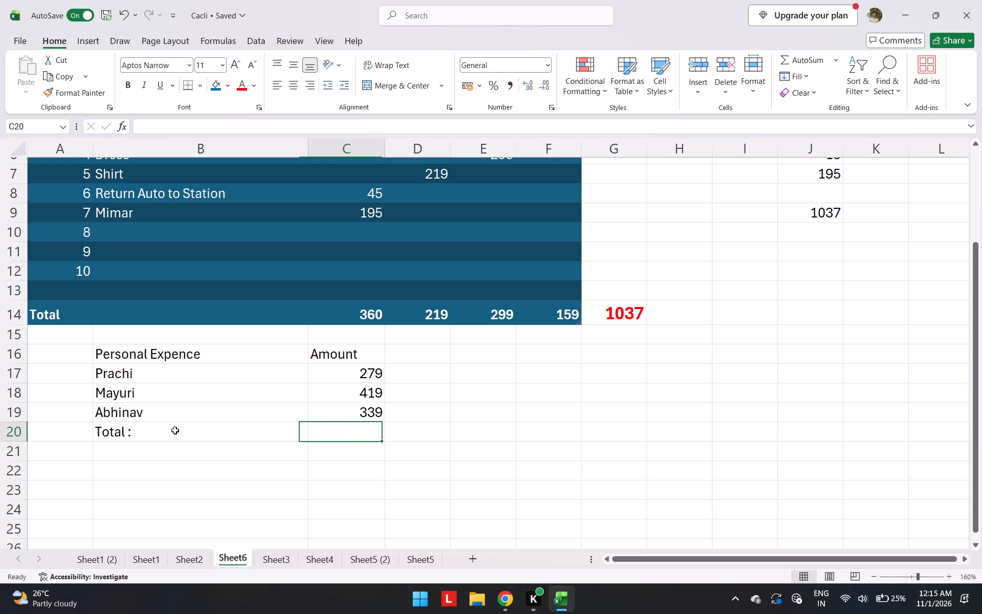
type("=SUM(")
left_click_drag(341, 370, 344, 416)
key("shift+parenright")
key("Return")
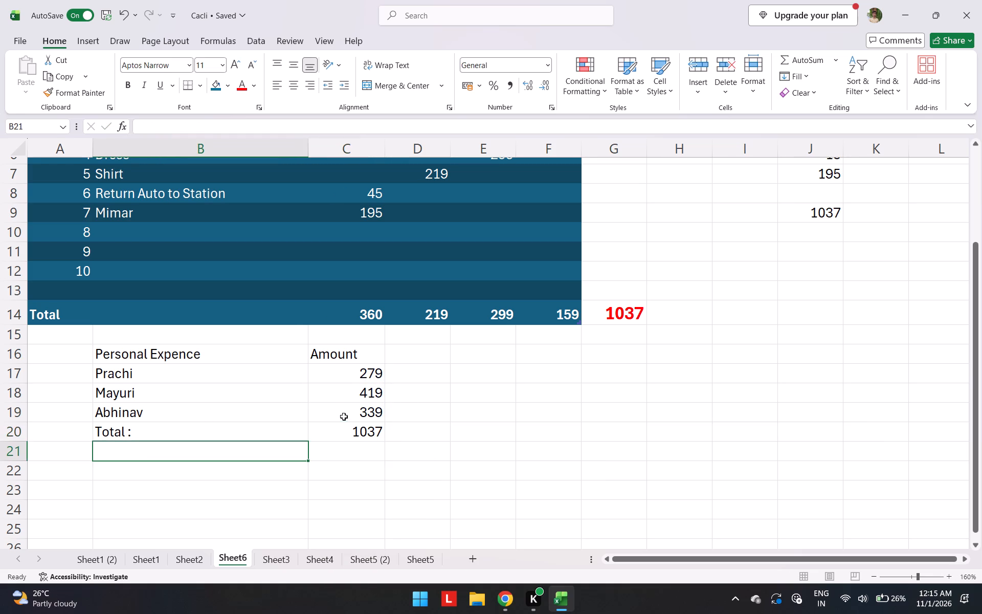
left_click(298, 466)
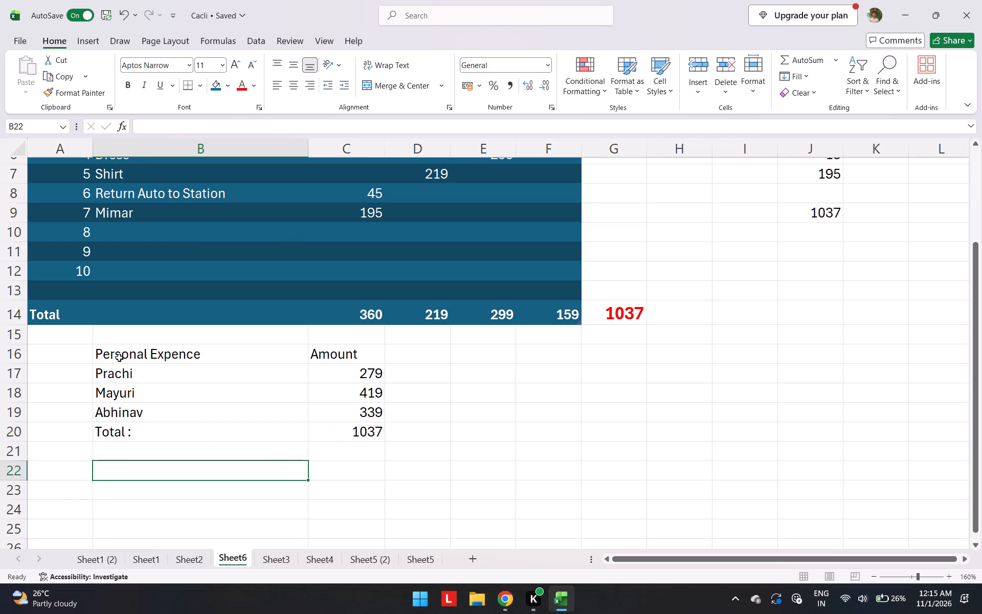
Select the personal expense block B16:C20, including headings and total, and start inserting a table from it.
left_click_drag(118, 357, 346, 435)
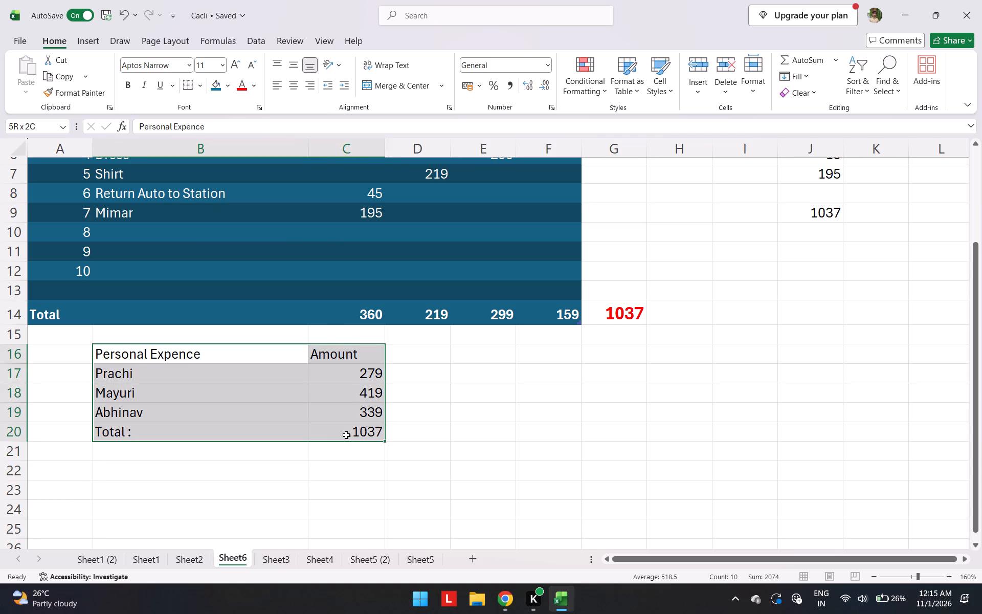
left_click_drag(346, 435, 347, 434)
left_click(89, 36)
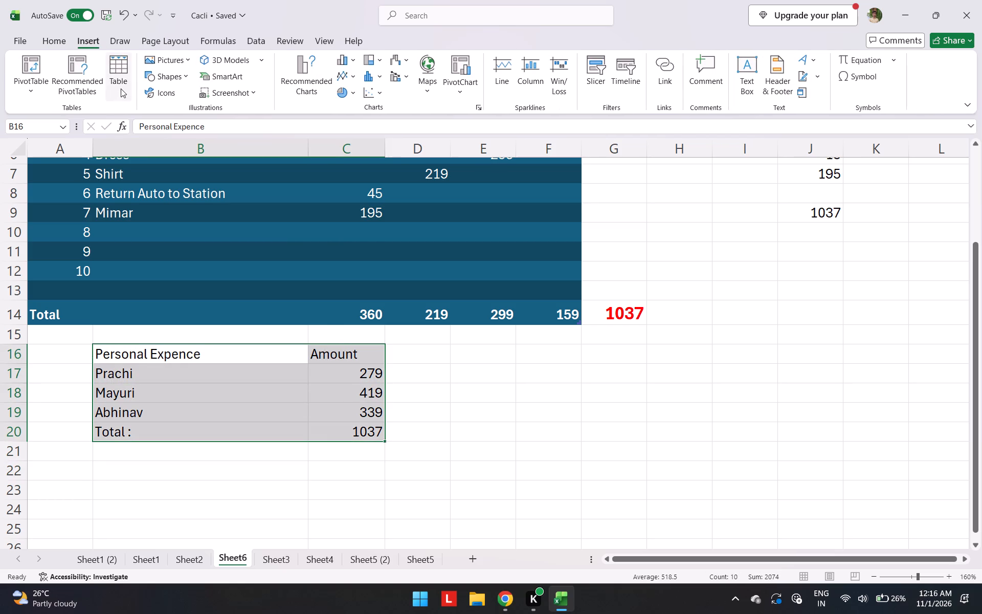
Create a table with headers from the personal expense block B16:C20.
left_click(121, 89)
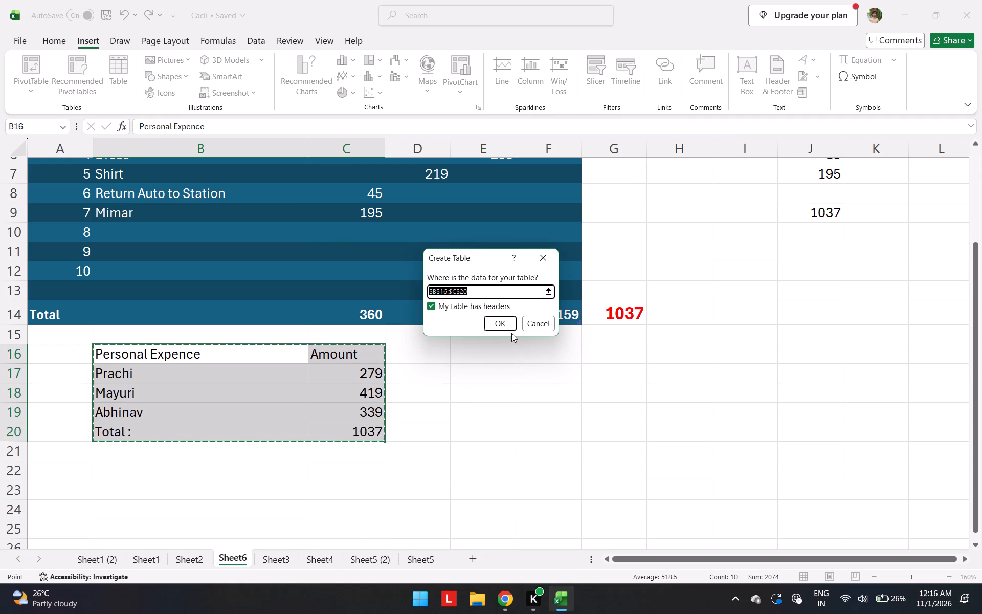
left_click(497, 322)
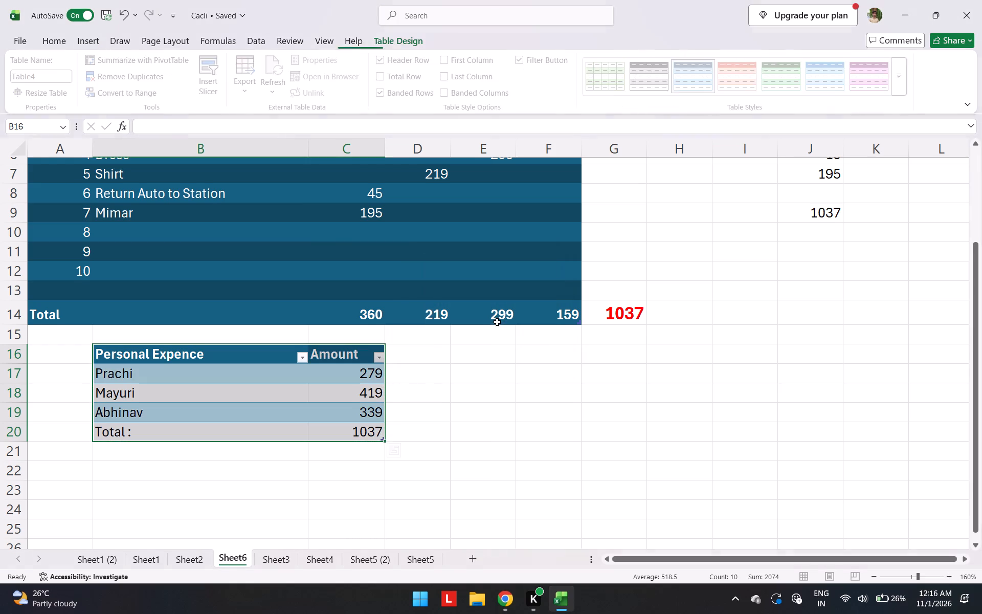
left_click(491, 365)
Copy the range A15:D21 containing the personal expense table and its surrounding blank cells.
left_click_drag(77, 338, 398, 450)
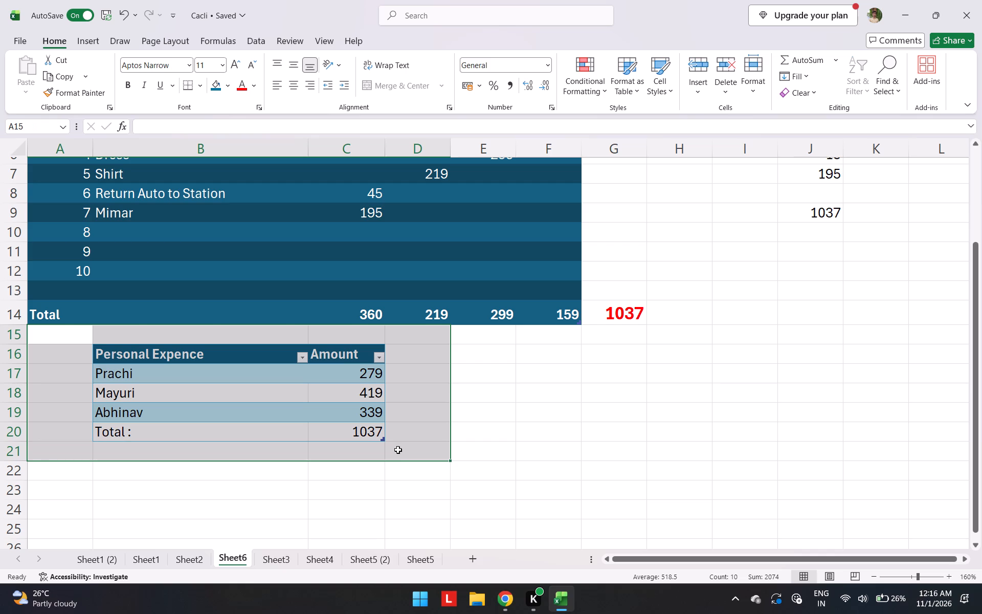
key("ctrl+c")
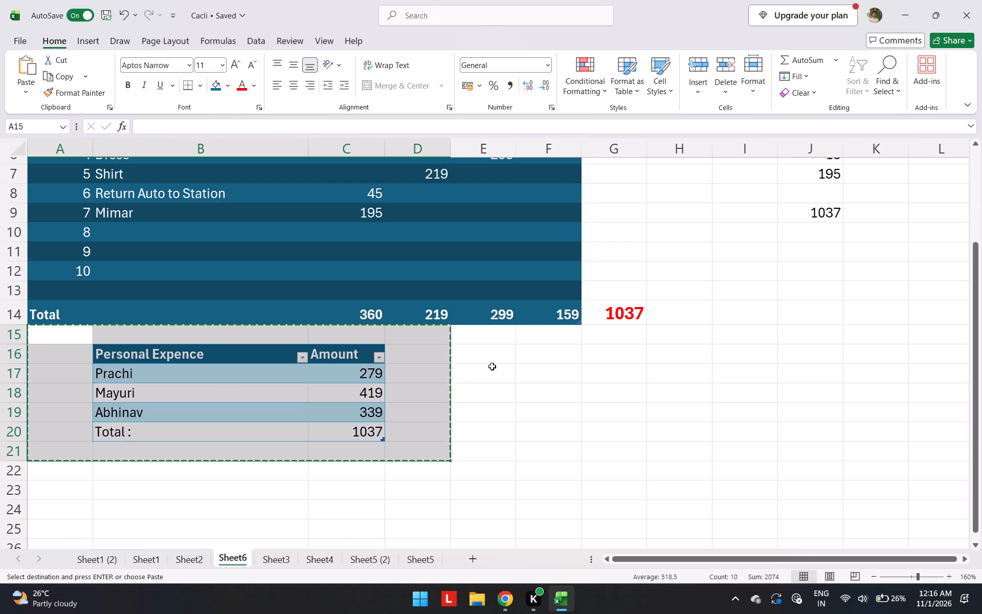
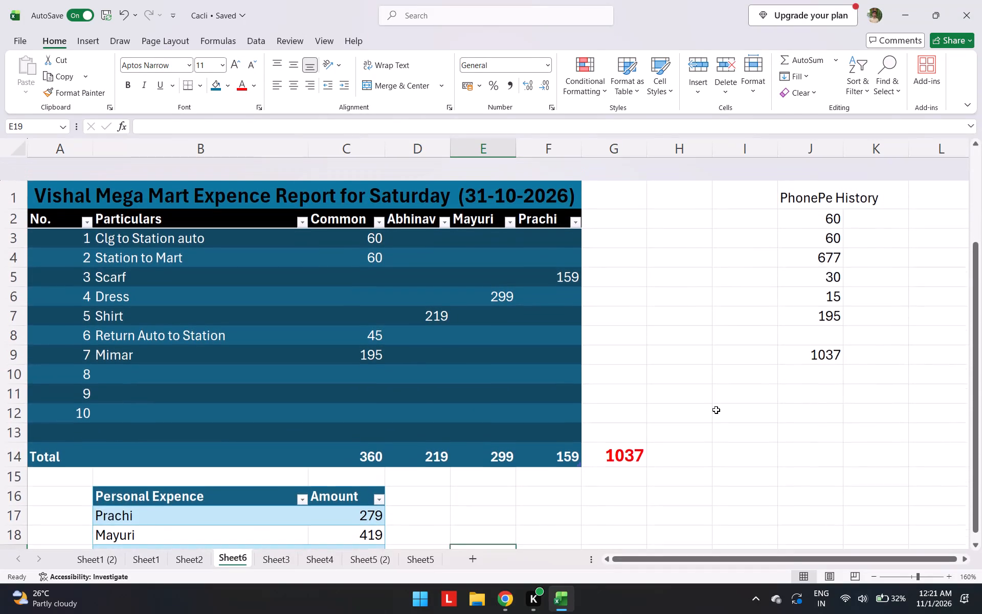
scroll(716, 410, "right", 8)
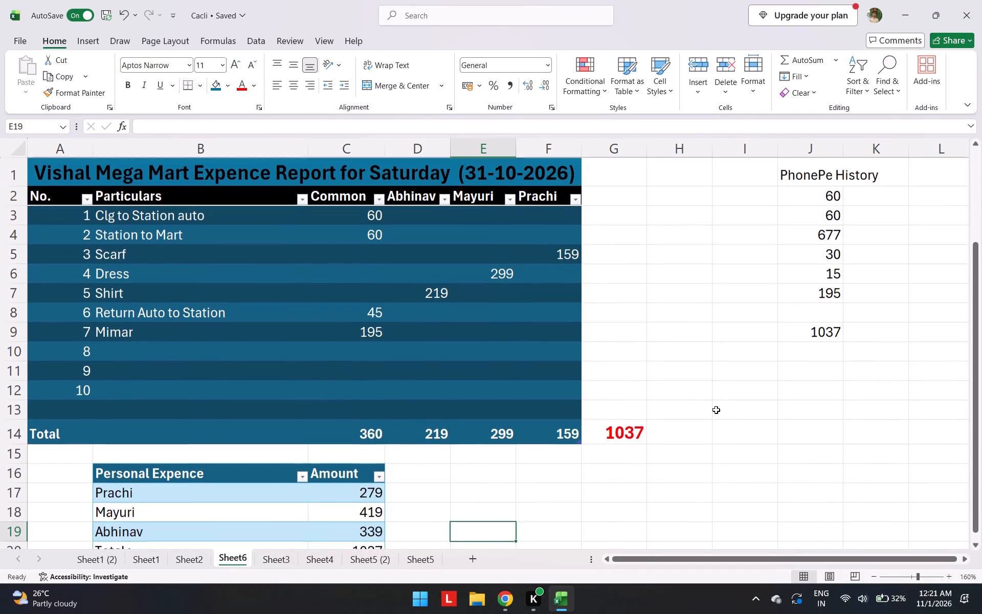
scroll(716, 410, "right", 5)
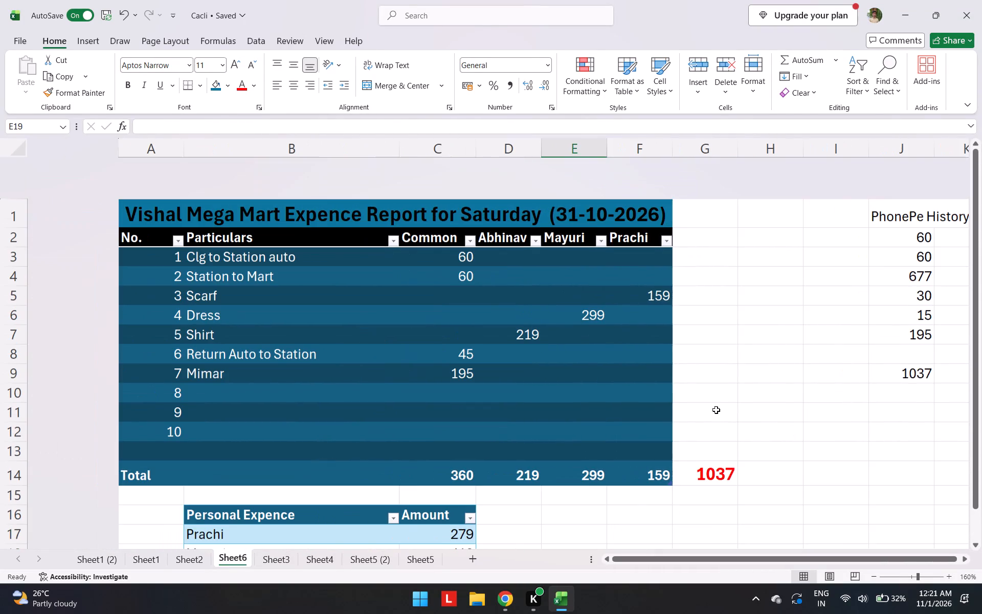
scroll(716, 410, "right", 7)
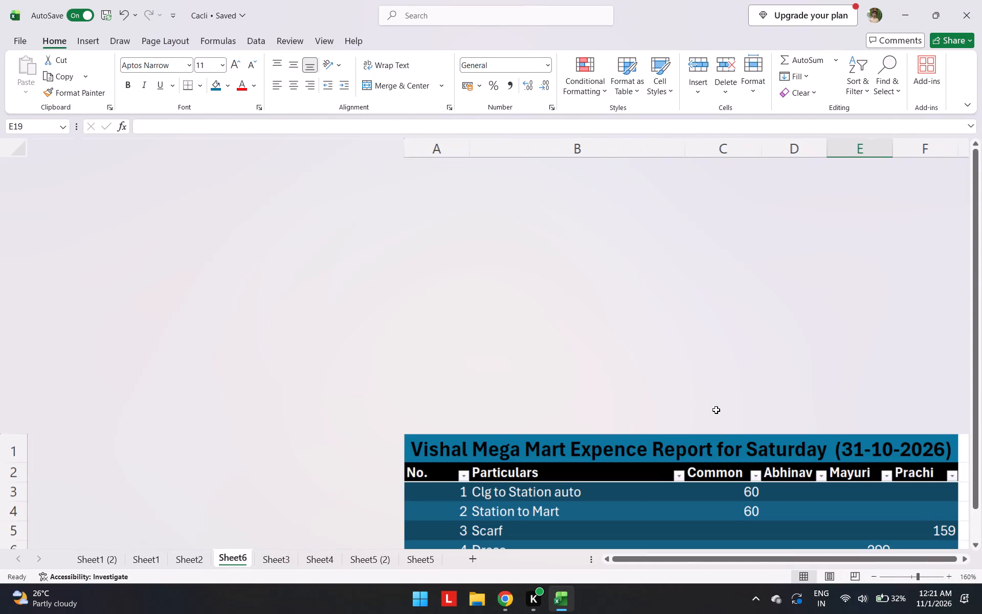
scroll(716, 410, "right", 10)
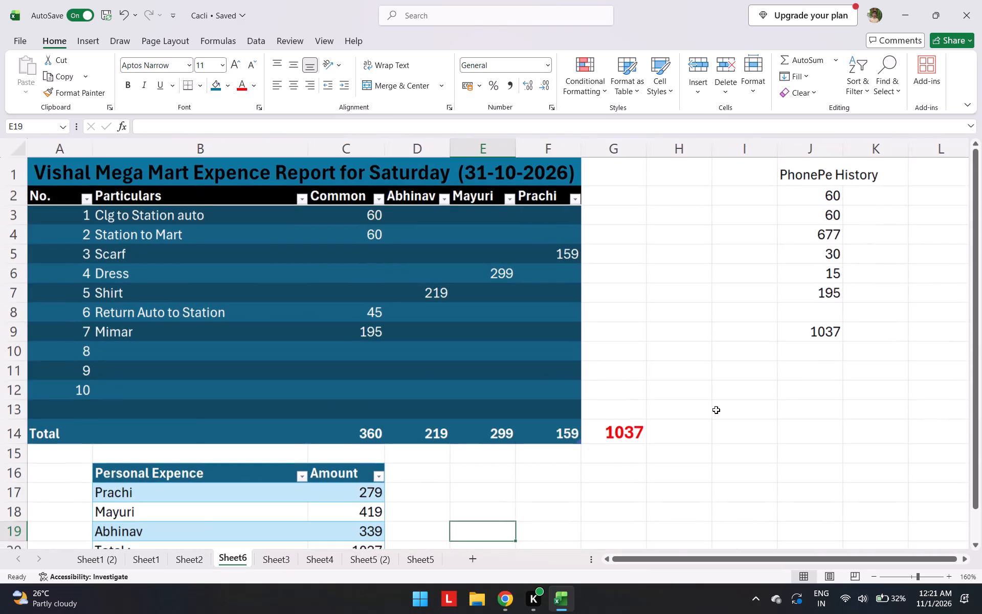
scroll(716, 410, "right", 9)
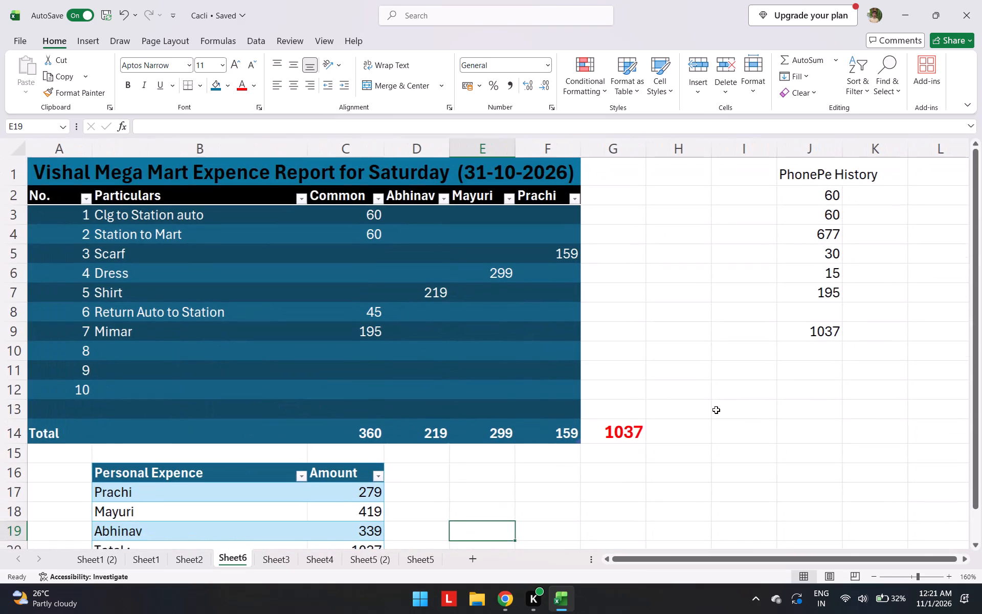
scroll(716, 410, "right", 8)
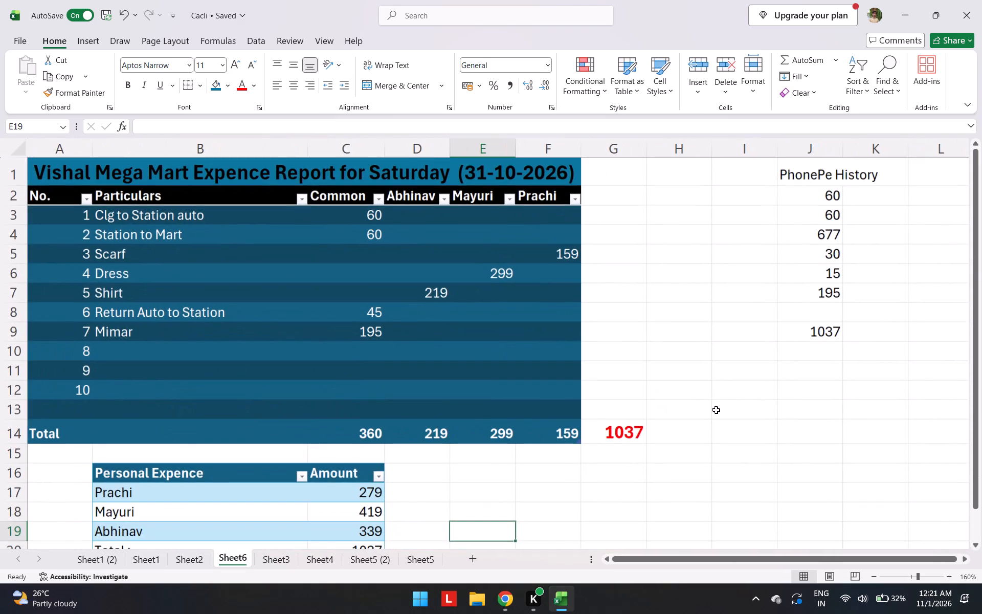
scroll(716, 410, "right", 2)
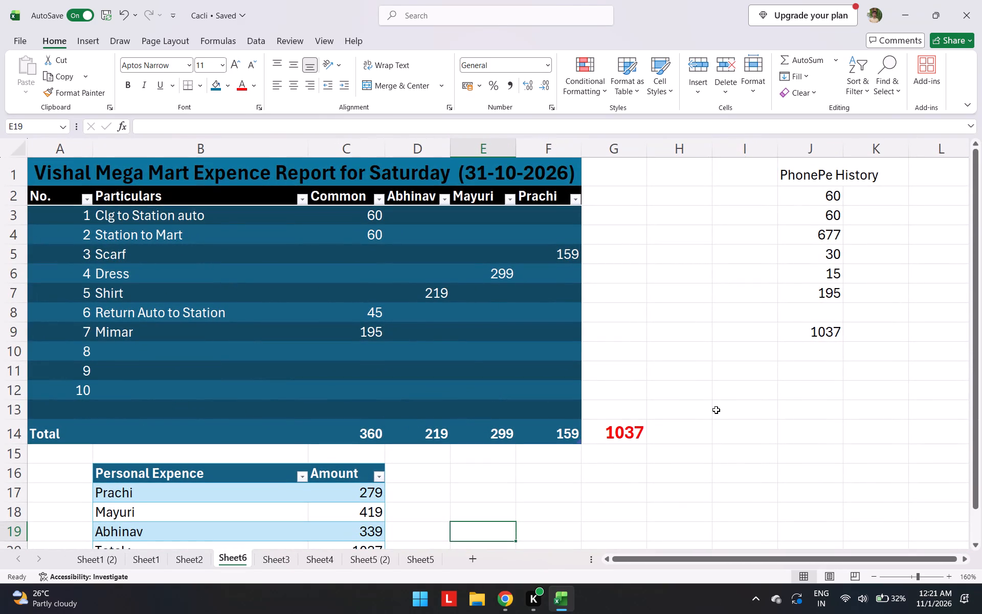
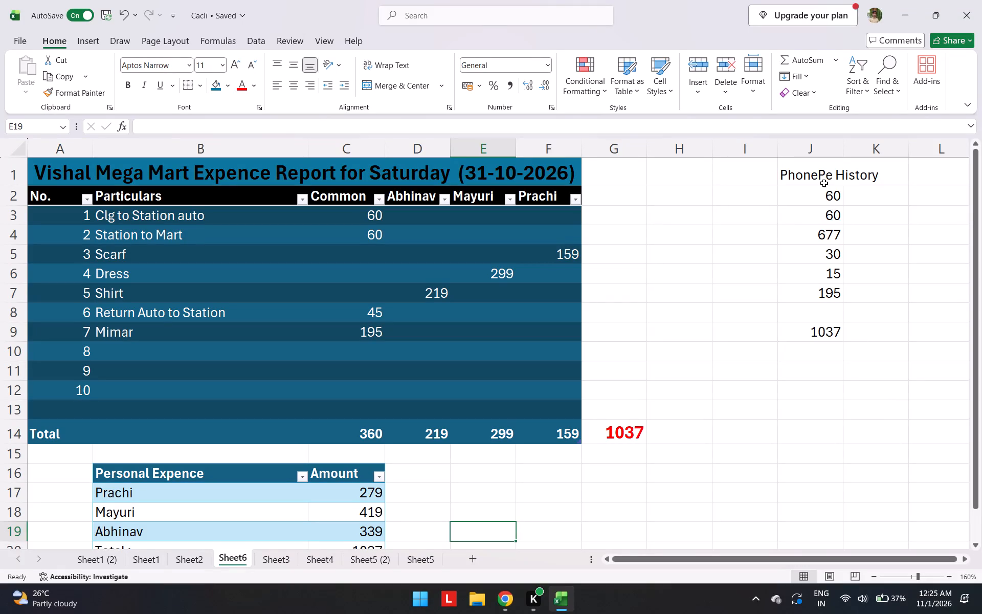
Clear all the amounts, including the total, below the PhonePe History heading in cells J2:J9, leaving J2 selected.
left_click_drag(824, 191, 843, 333)
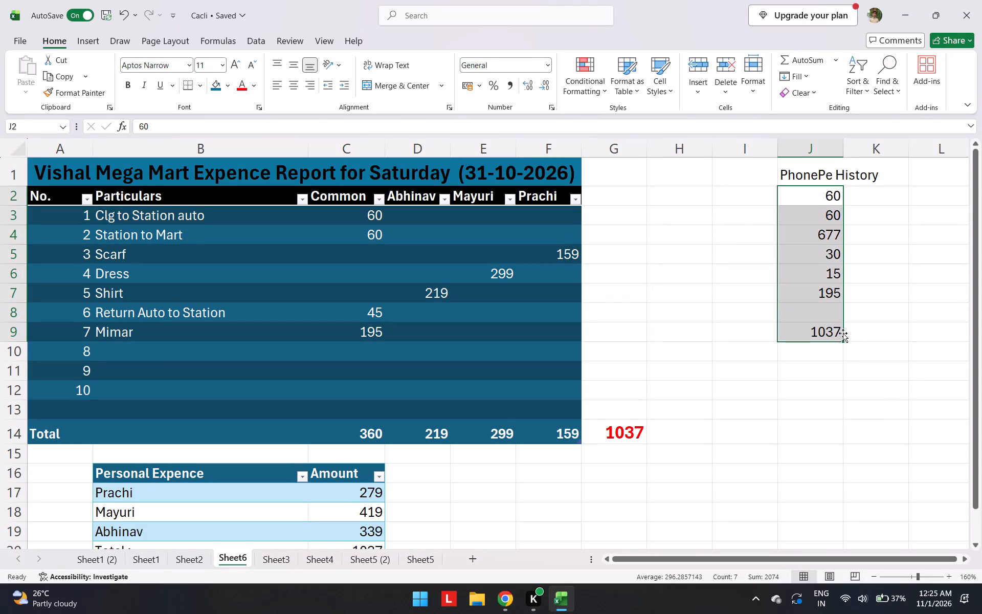
key("Delete")
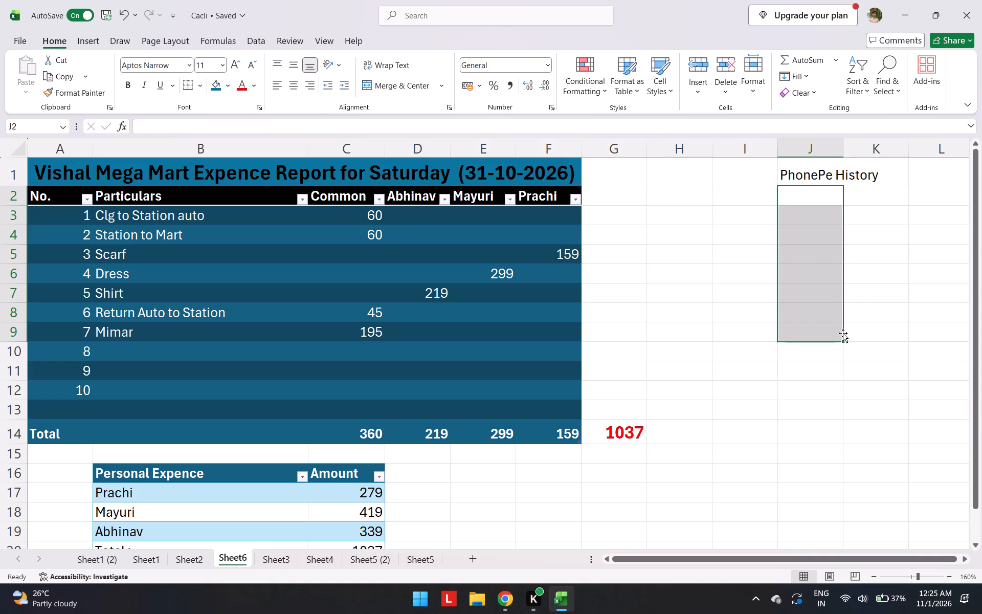
left_click(817, 193)
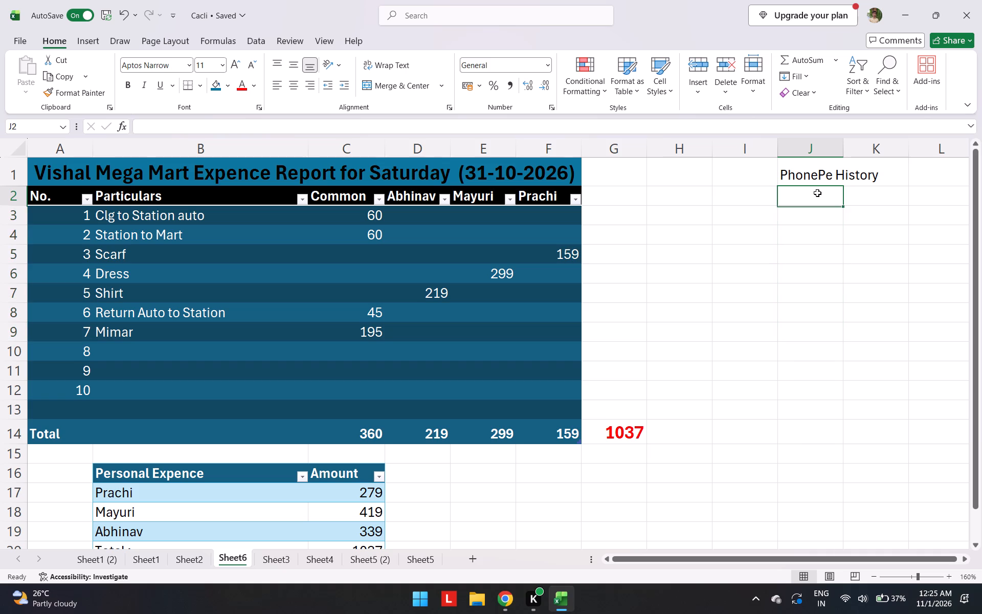
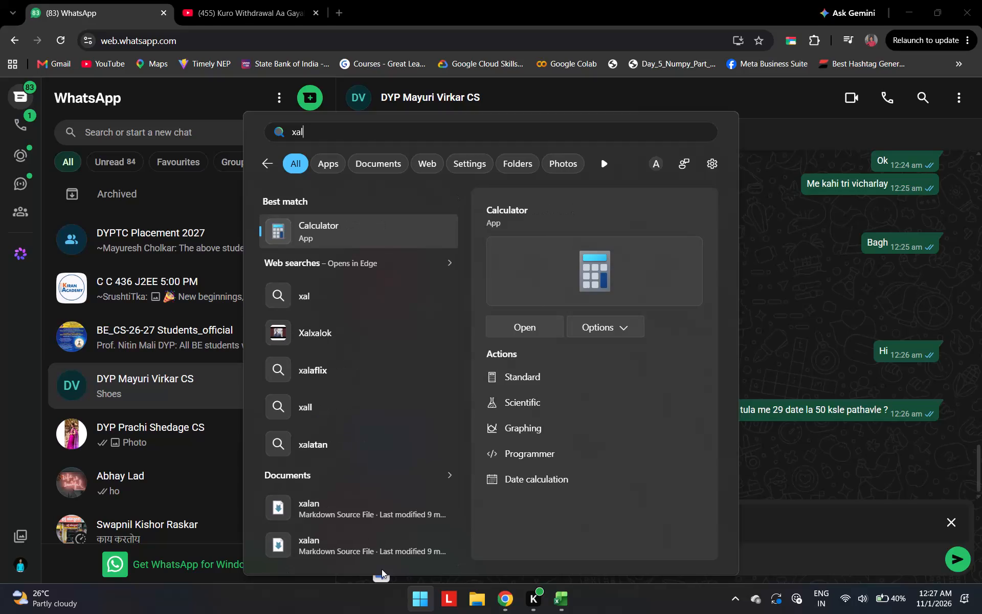
Switch to Calculator and enter the sum 419 + 43 + 50 copied from the chat message draft.
key("Return")
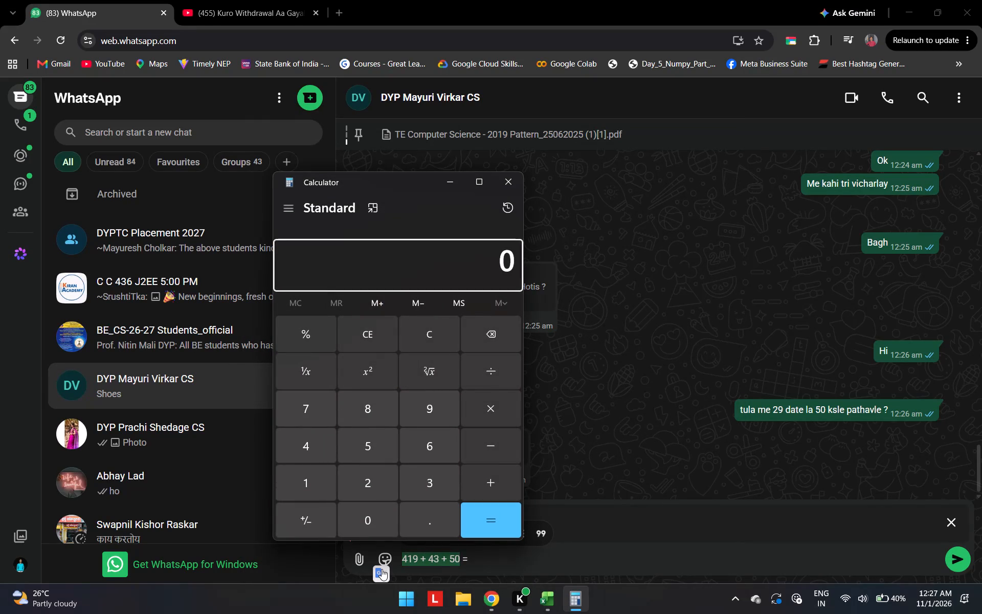
key("ctrl+v")
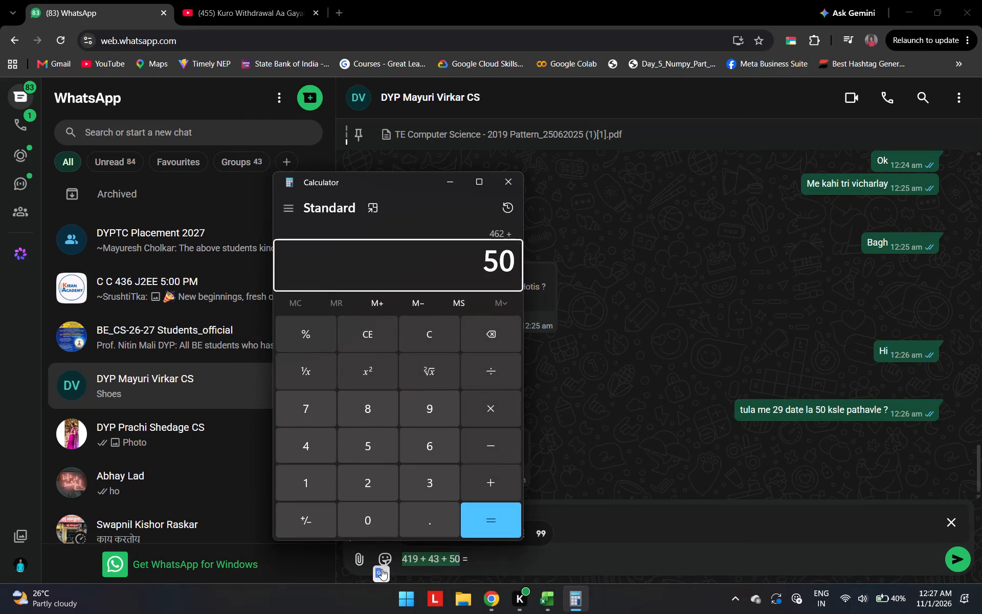
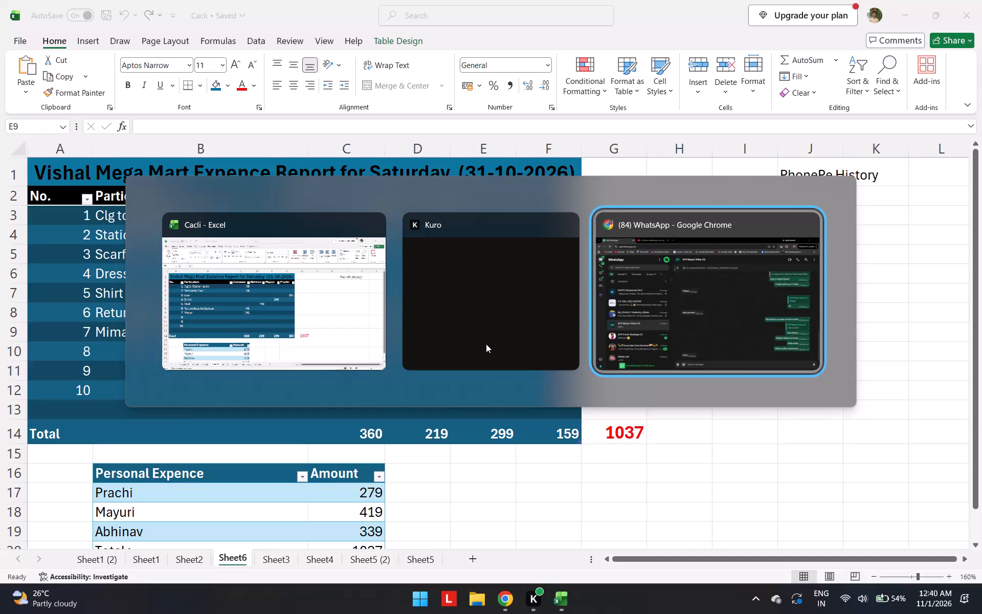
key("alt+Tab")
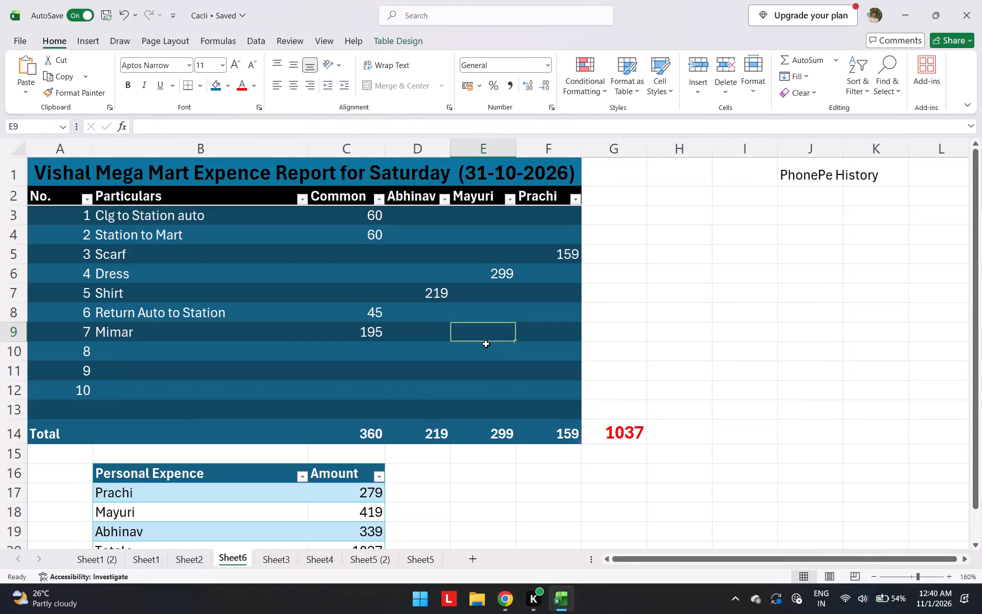
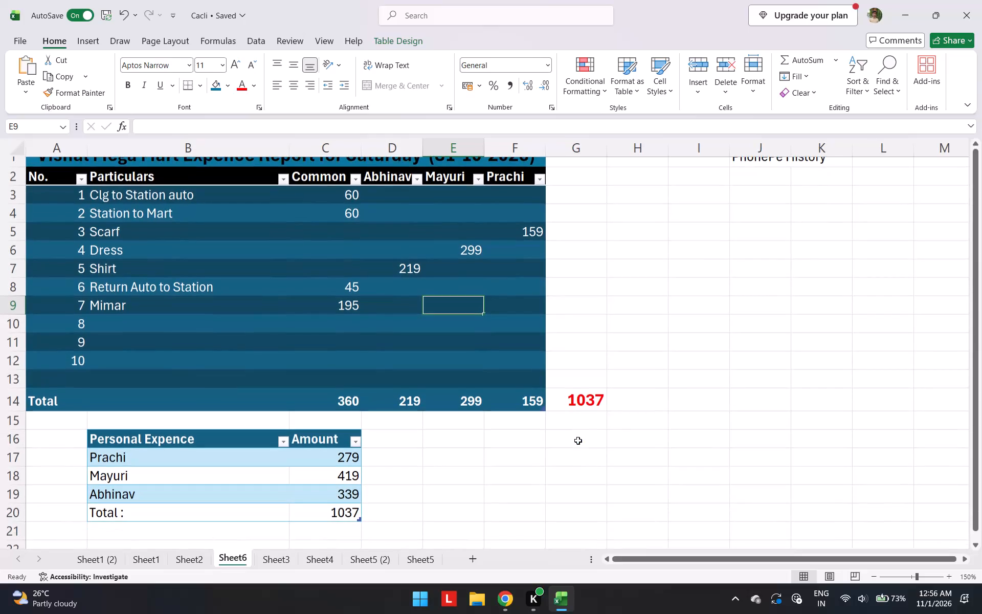
Select the range A1:H21, covering the expense report, its grand total and the personal expense table.
key("shift+super+s")
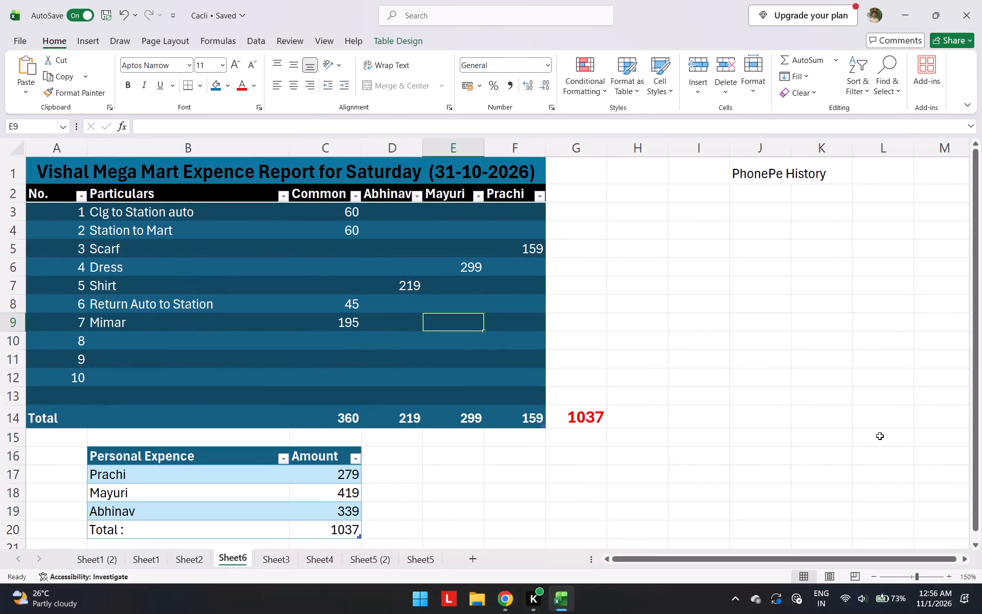
key("Escape")
left_click_drag(55, 163, 628, 483)
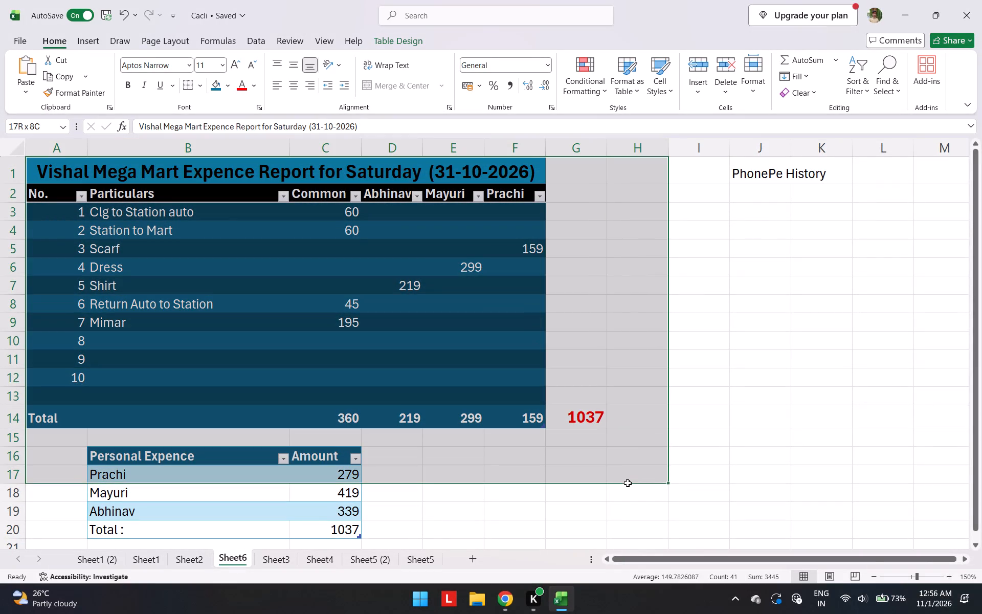
left_click_drag(628, 483, 614, 545)
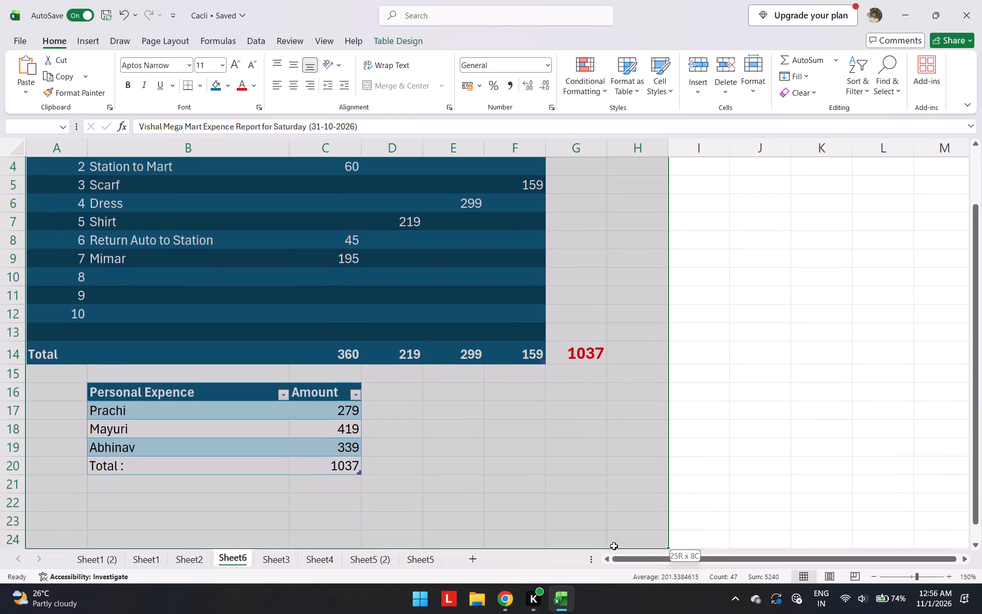
left_click_drag(614, 545, 613, 475)
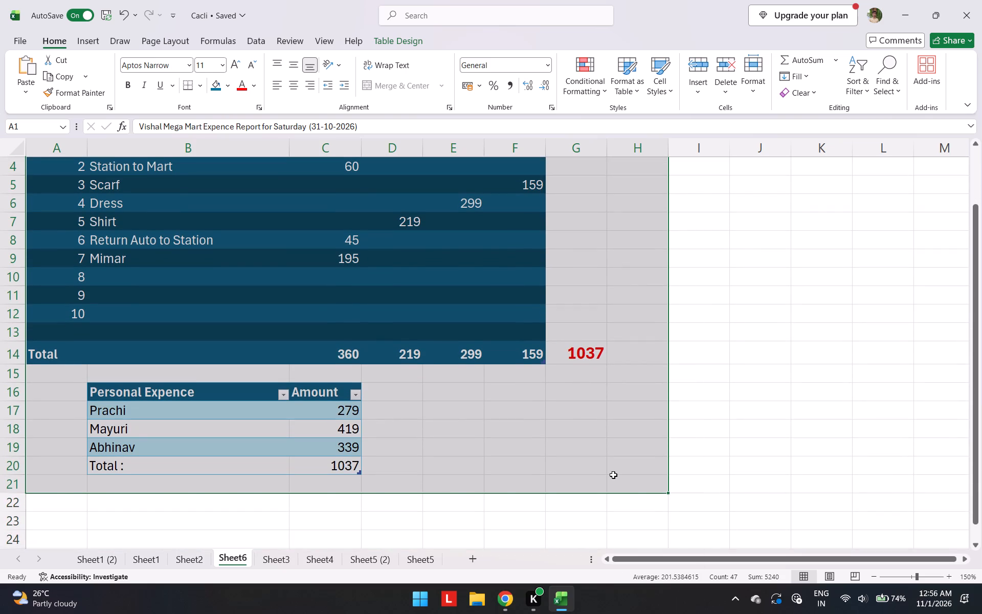
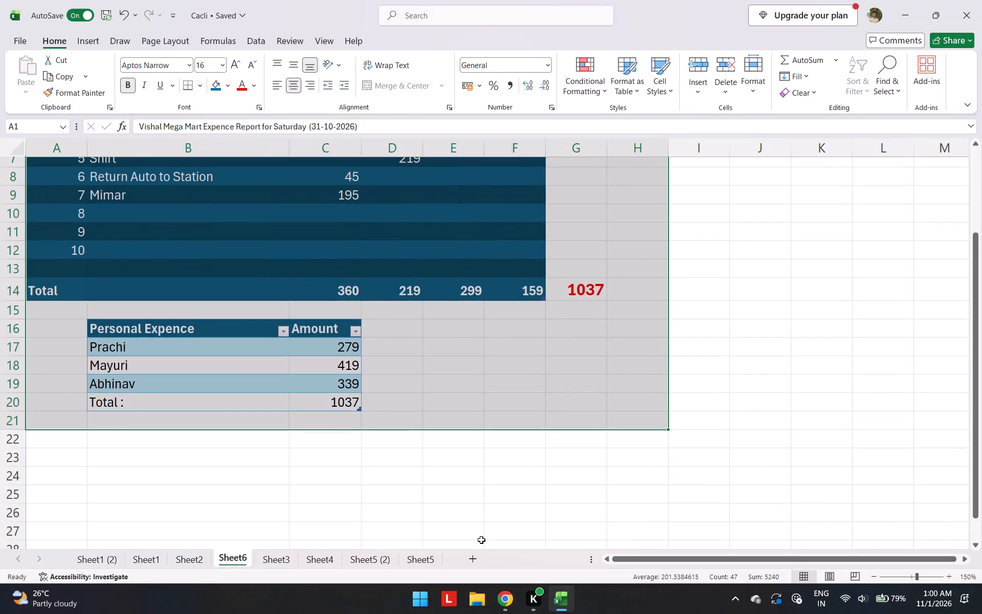
Look through the other expense sheets in the workbook: Sheet5, Sheet5 (2), the Hyaderabad trip tracker on Sheet4, and Sheet3.
left_click(405, 557)
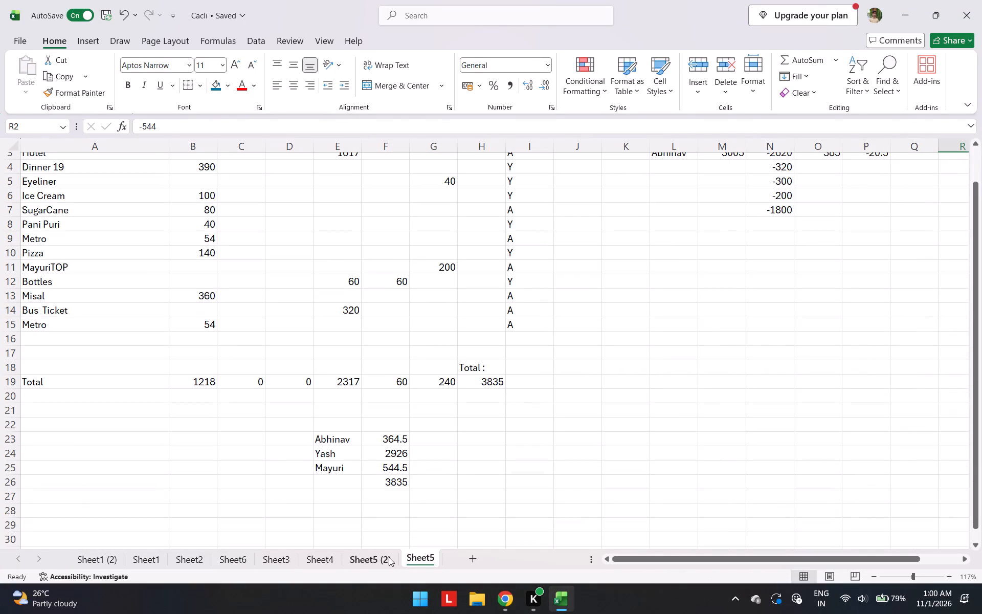
scroll(488, 435, "up", 2)
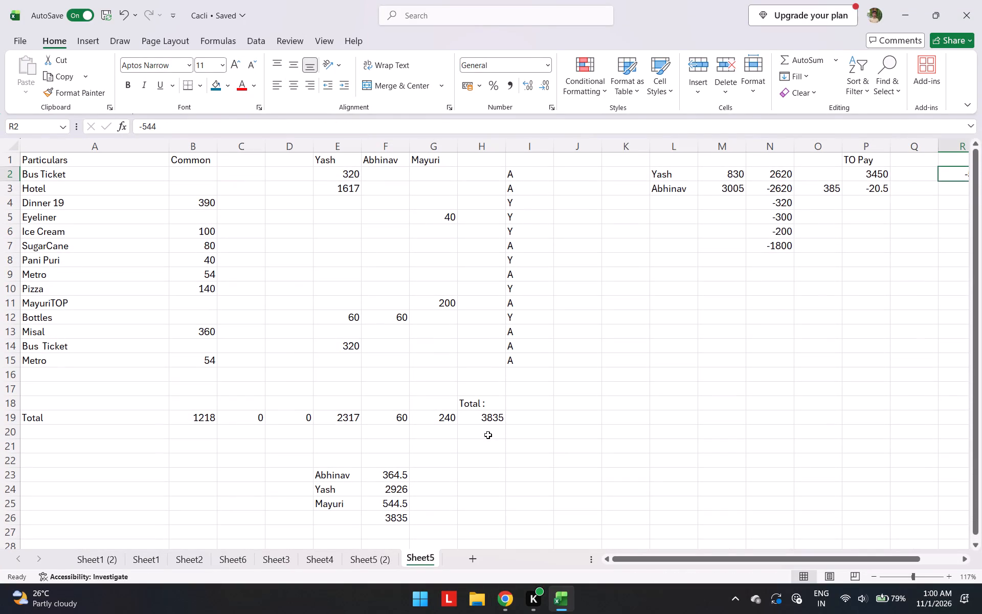
scroll(604, 406, "right", 1)
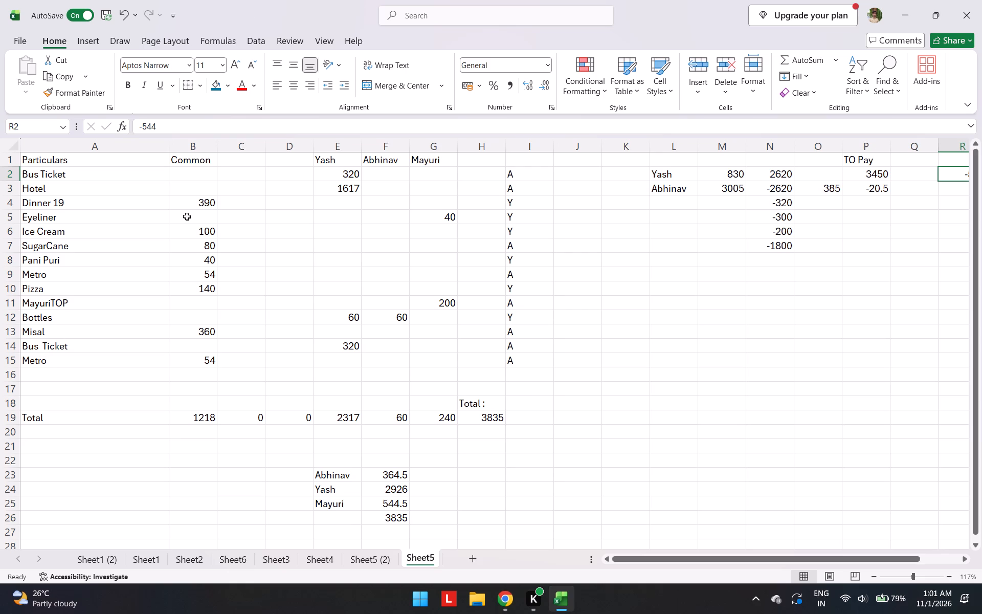
left_click_drag(69, 160, 685, 373)
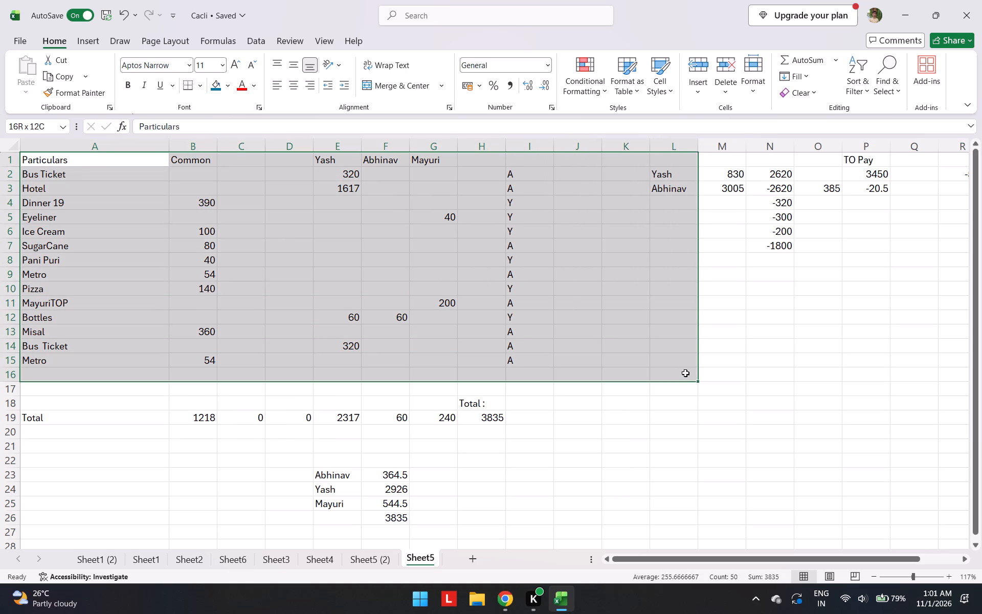
left_click_drag(685, 373, 783, 438)
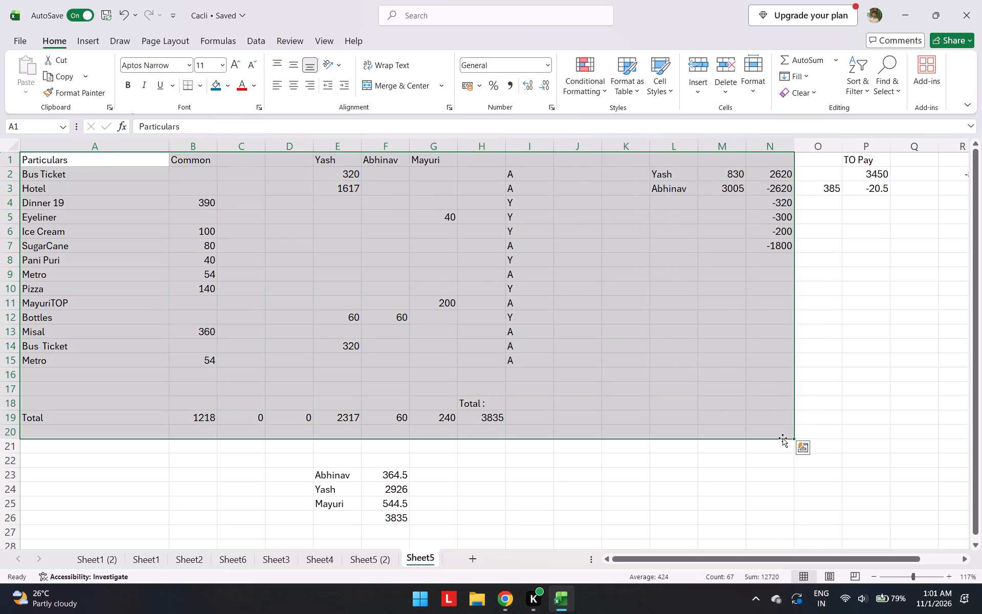
left_click(695, 474)
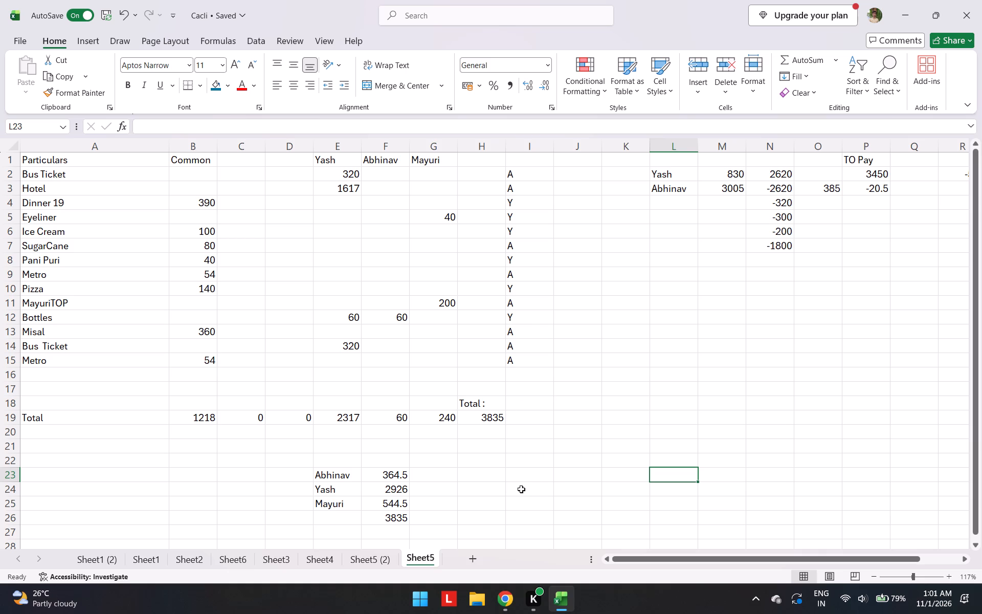
left_click(384, 557)
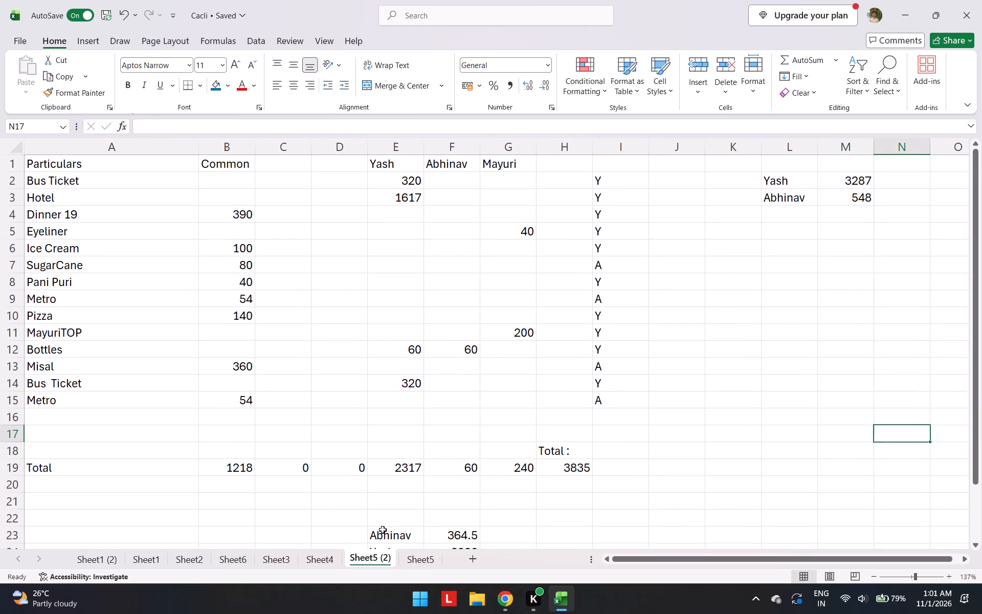
left_click(321, 563)
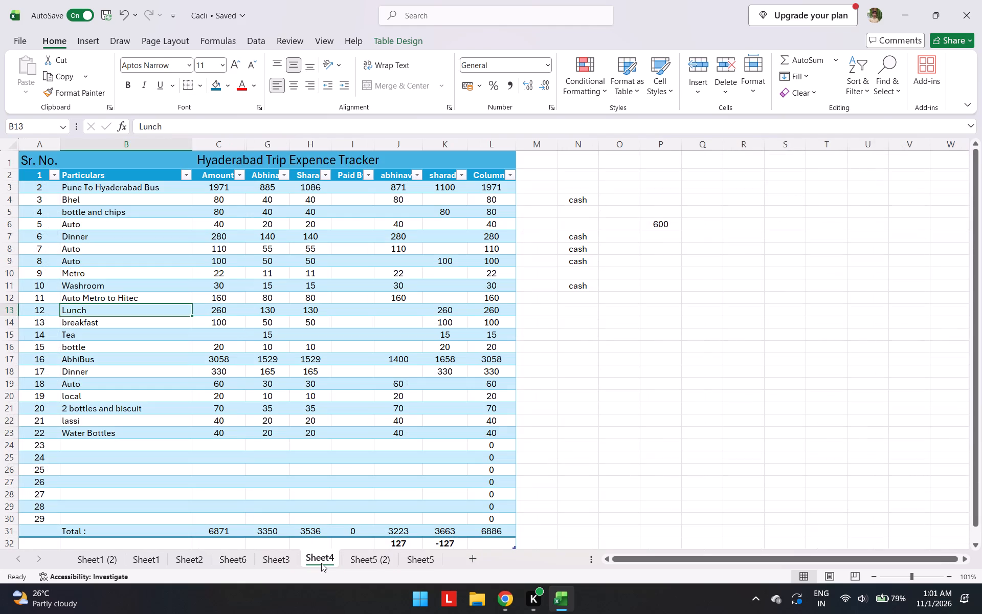
left_click(266, 561)
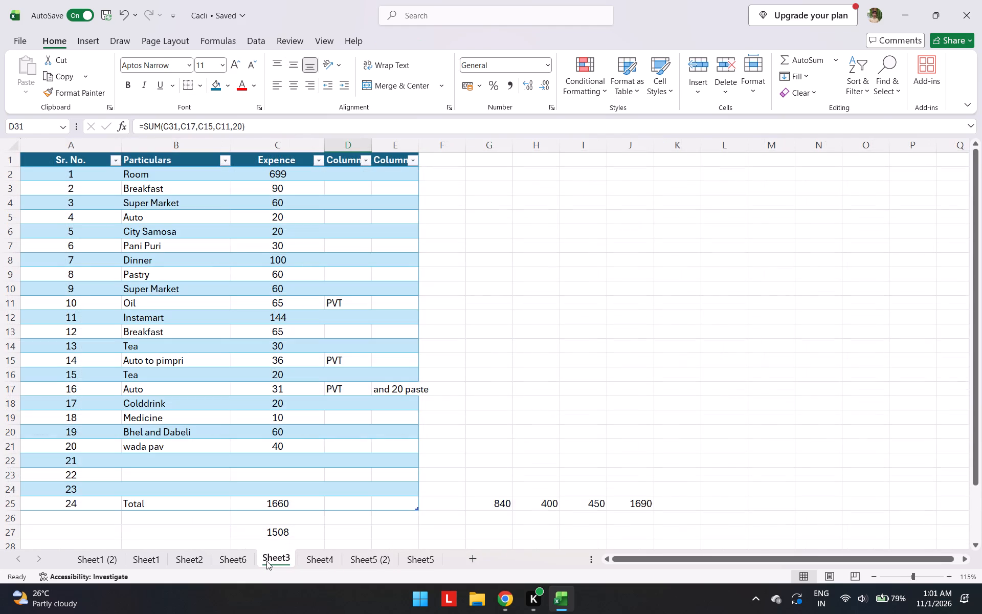
scroll(315, 452, "up", 1)
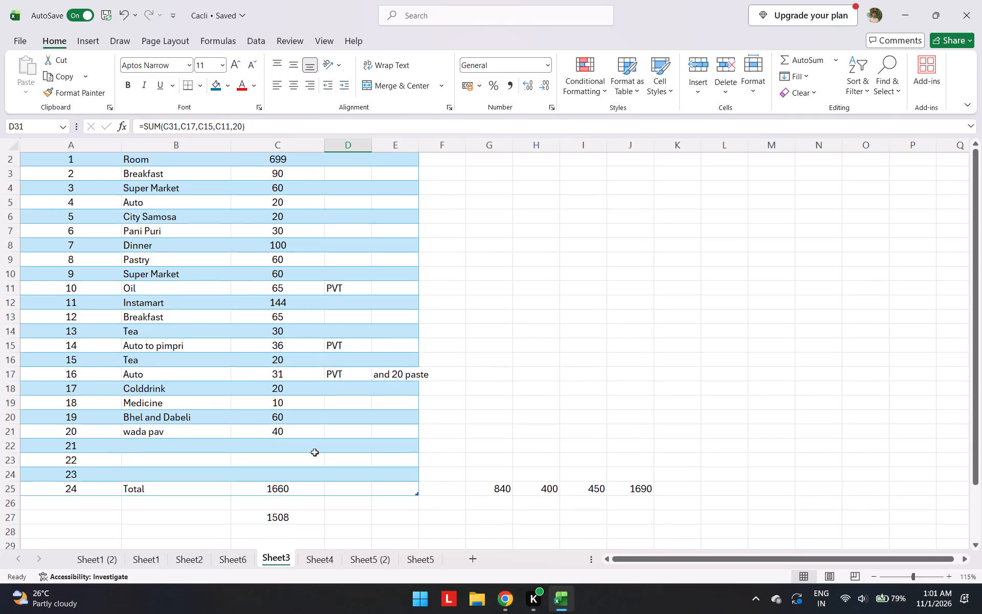
scroll(315, 452, "up", 1)
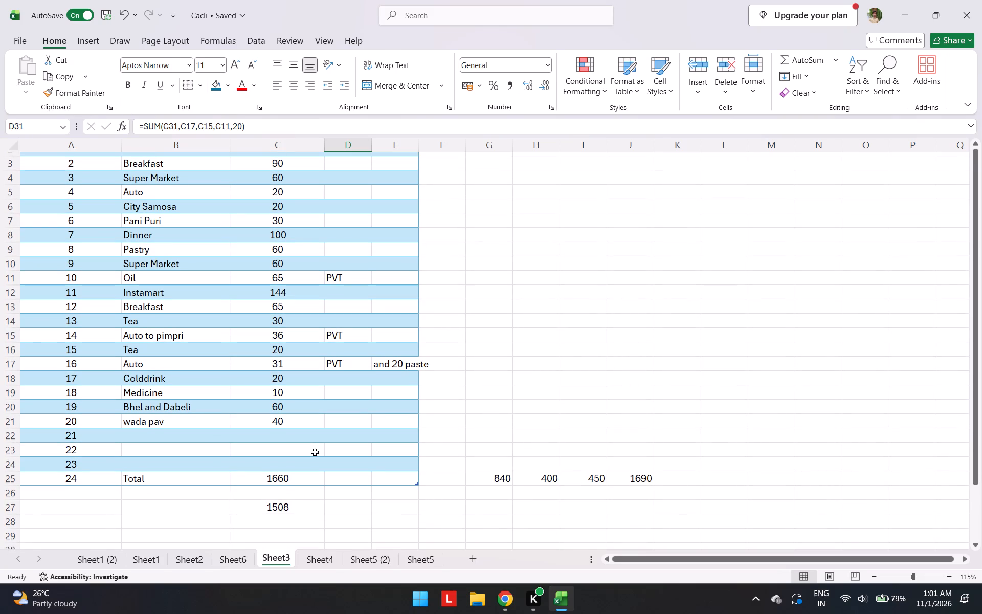
Look over the expense list at the top of Sheet3 and the expense tables on Sheet6 and Sheet2.
scroll(315, 452, "up", 2)
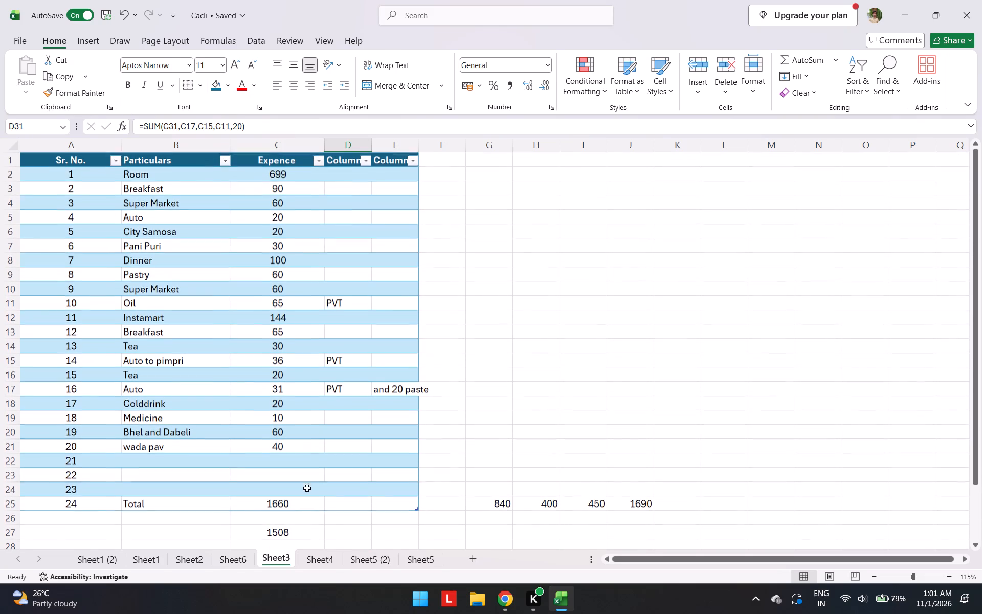
left_click(244, 560)
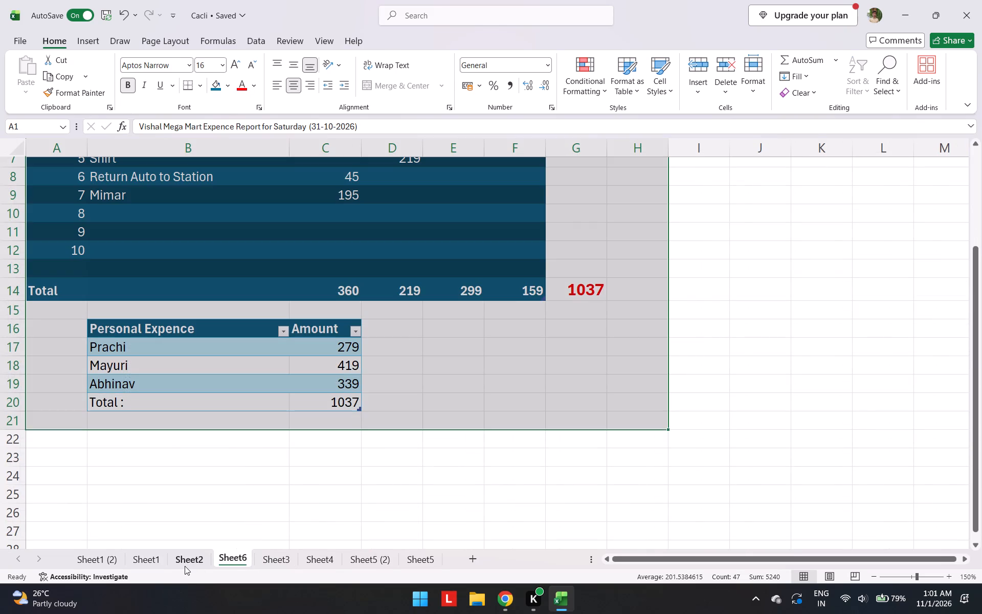
left_click(183, 566)
scroll(360, 453, "up", 1)
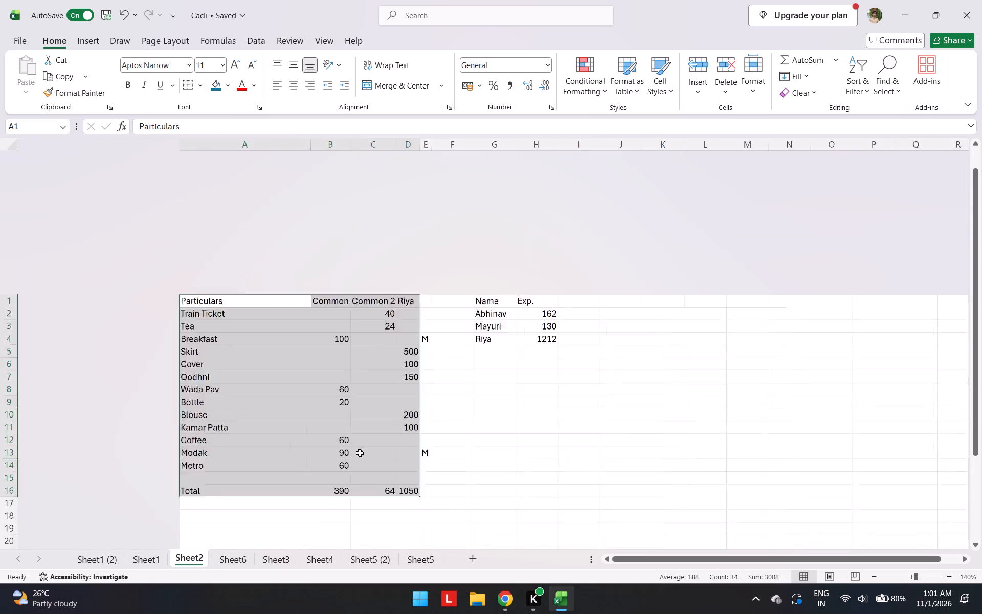
Copy the range A1:H38 on Sheet1, covering the grocery expense table, its totals and the per-person shares below.
left_click(152, 558)
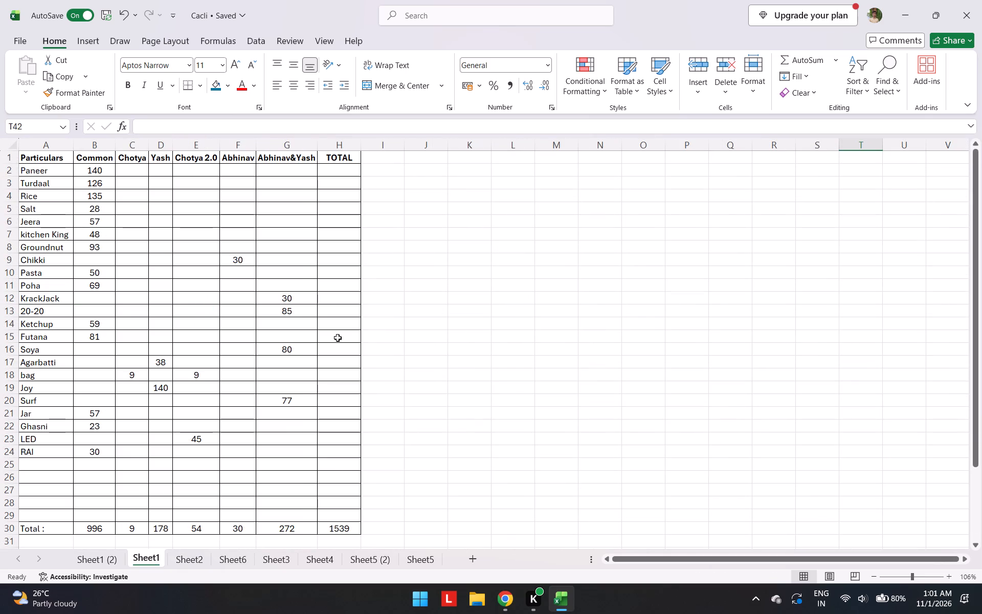
scroll(320, 324, "up", 2)
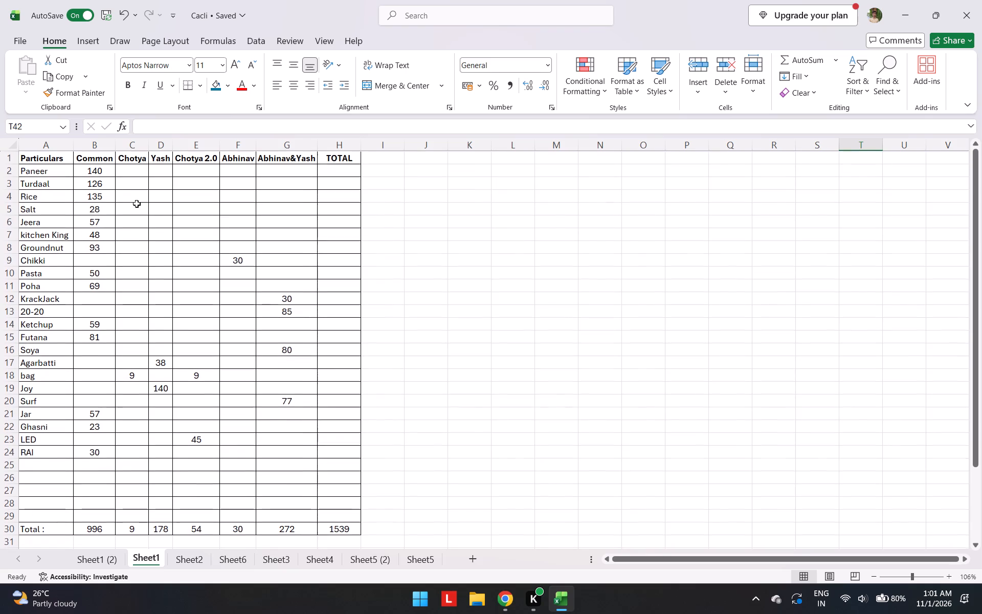
left_click_drag(39, 159, 366, 508)
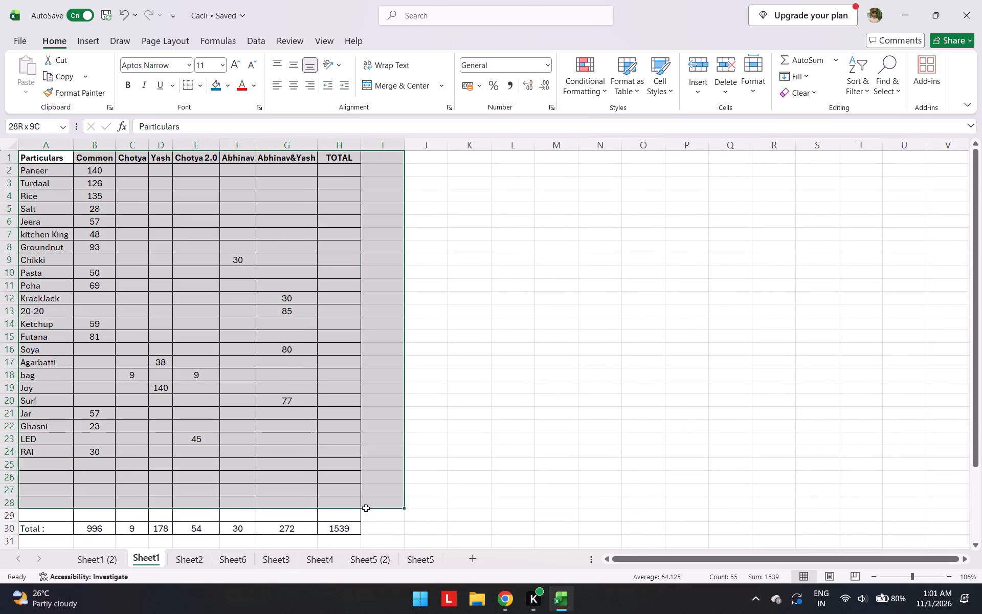
left_click_drag(366, 508, 321, 613)
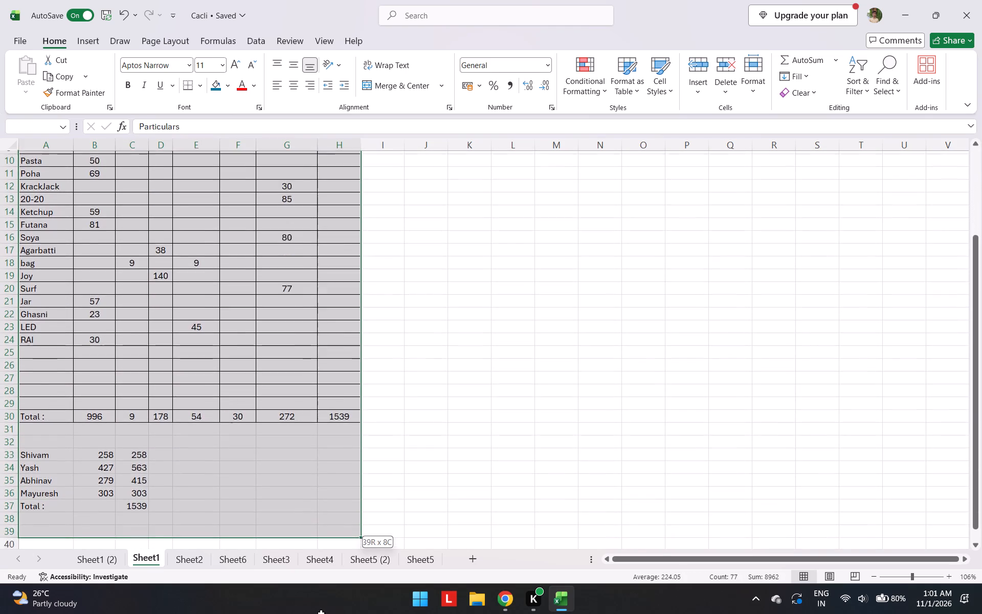
left_click_drag(321, 613, 355, 303)
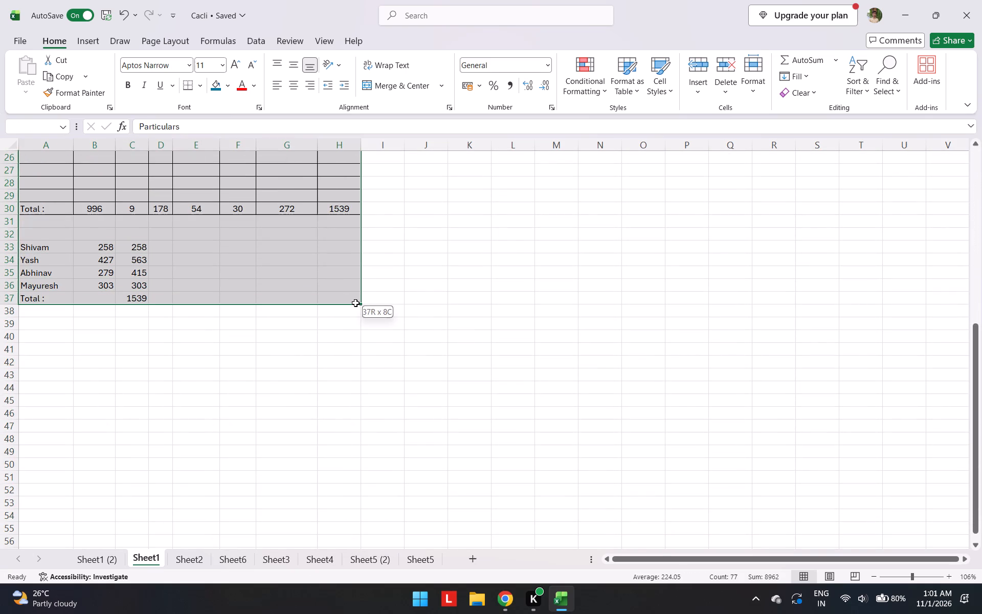
left_click_drag(355, 303, 360, 311)
key("ctrl+c")
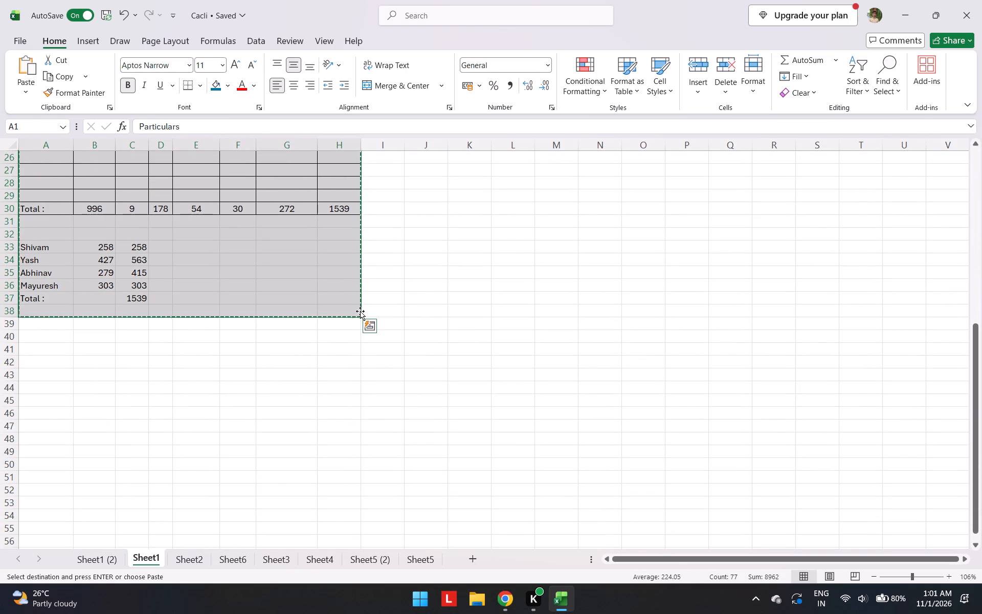